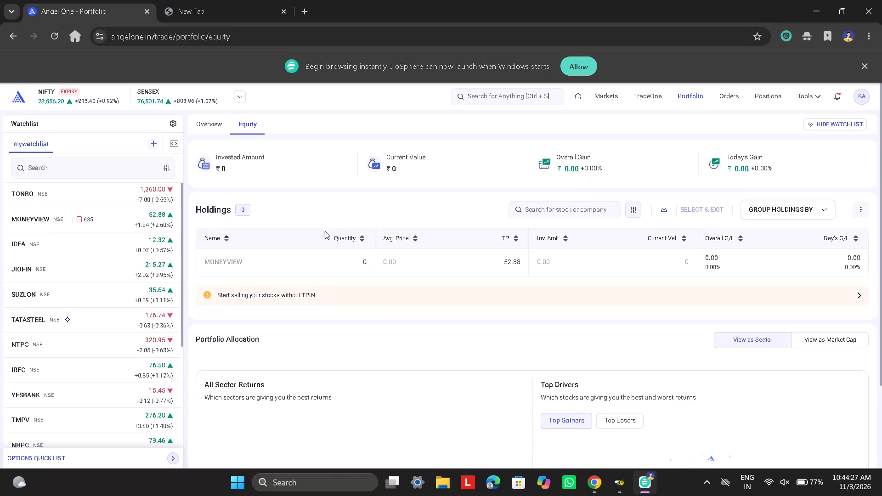
Switch to the Google Chrome window and open the RVNL chart from the Holding watchlist.
click(596, 484)
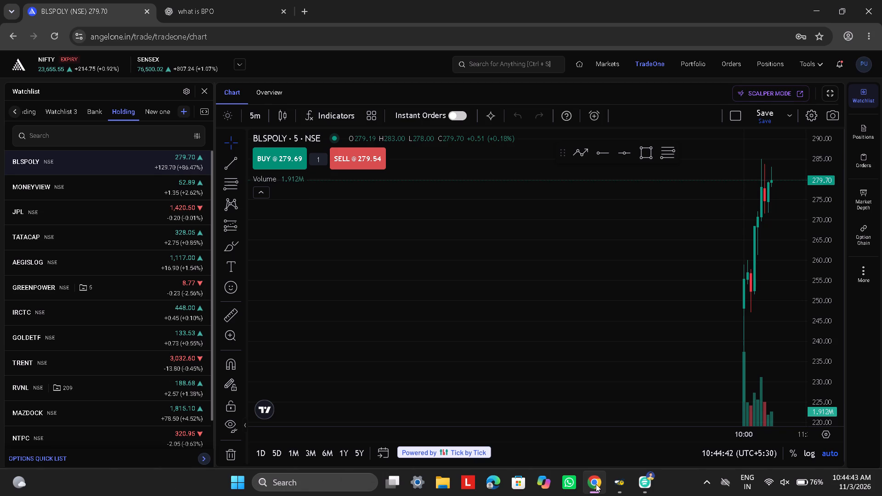
click(203, 392)
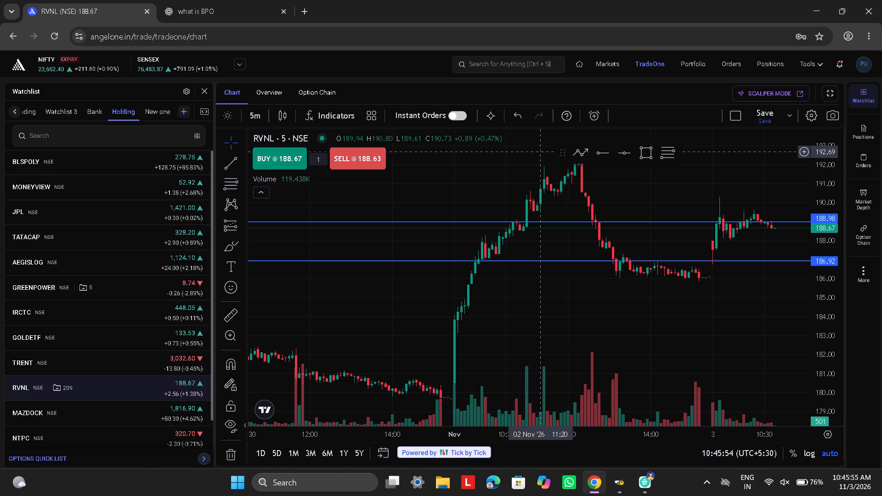
Examine RVNL's 5-minute price action across 2 and 3 November around the 188.98 and 186.92 horizontal lines.
drag(539, 151, 527, 151)
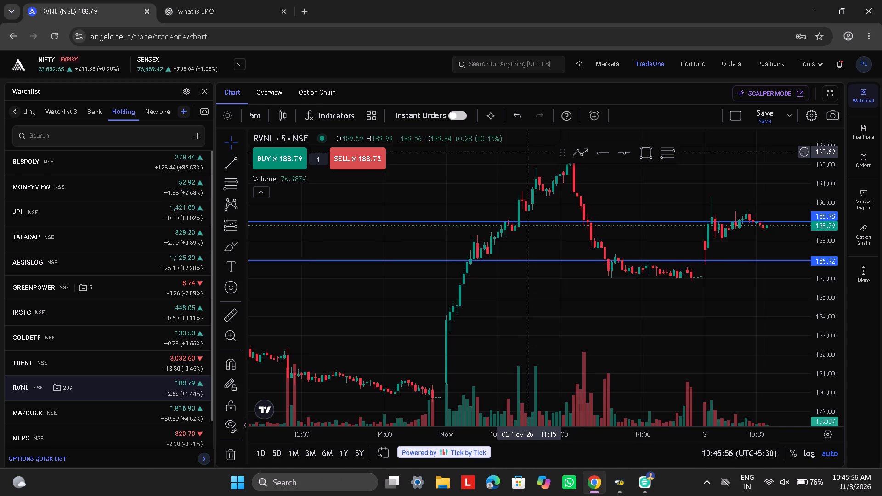
drag(527, 151, 582, 151)
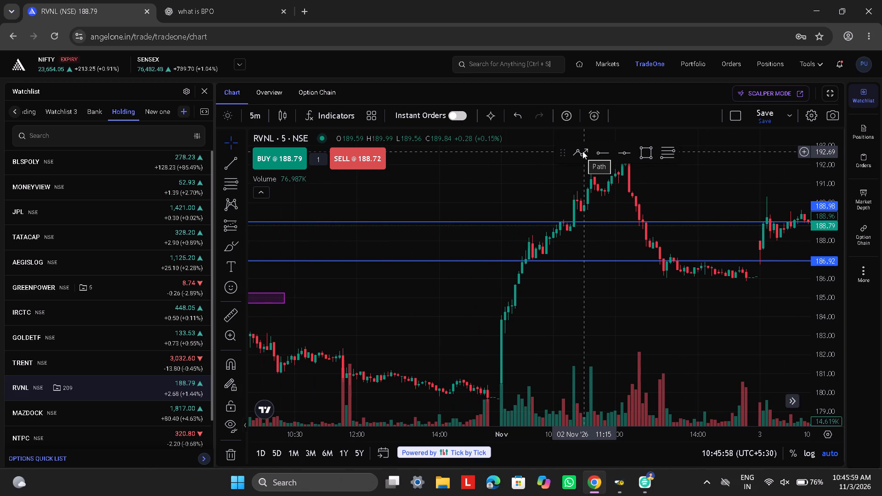
scroll(582, 151, down, 1)
drag(604, 328, 356, 371)
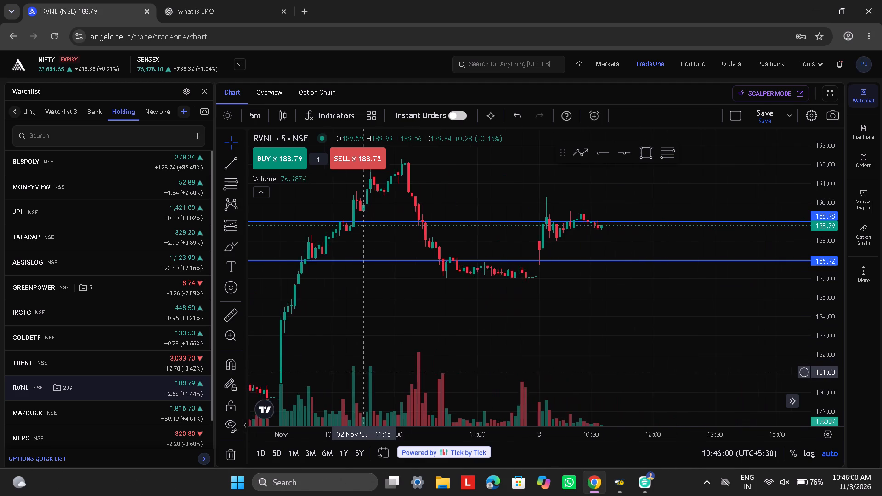
drag(356, 371, 350, 372)
drag(496, 292, 597, 366)
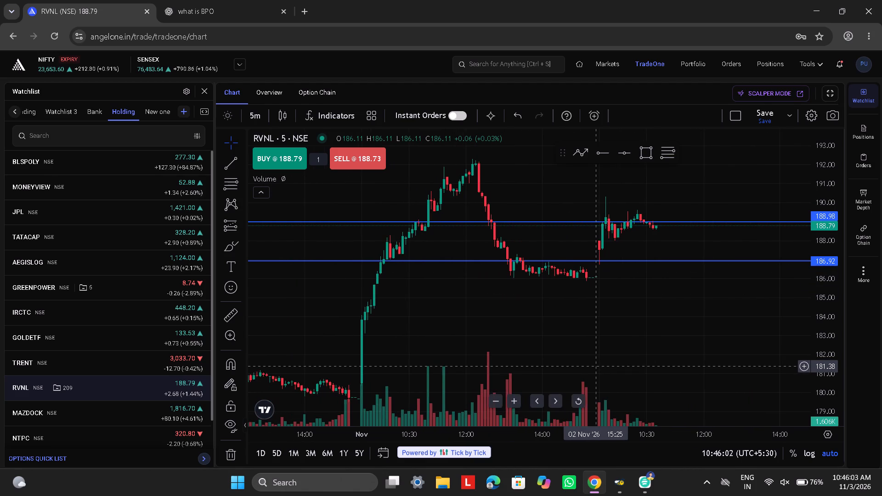
scroll(597, 366, down, 1)
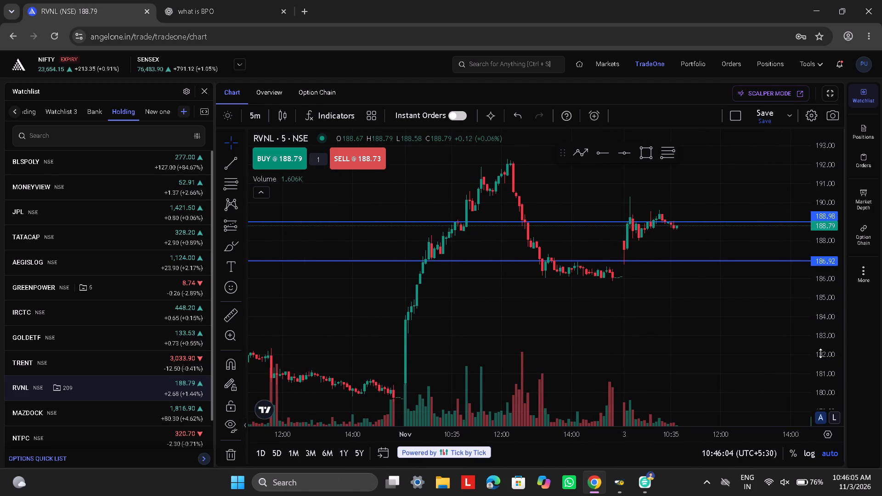
drag(820, 353, 807, 250)
drag(751, 152, 599, 263)
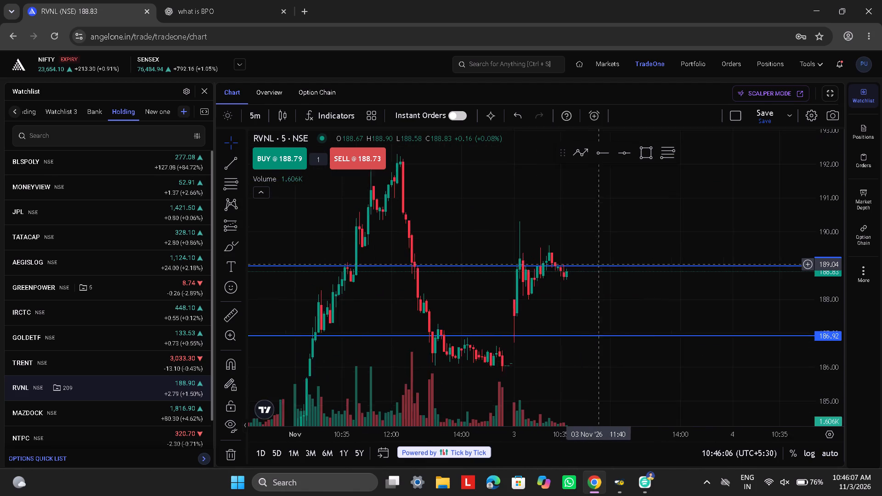
drag(599, 263, 636, 241)
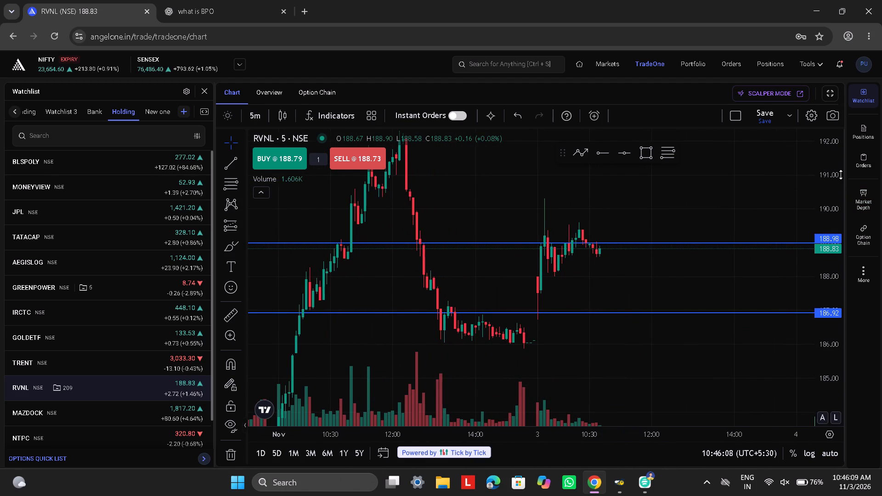
drag(841, 175, 809, 260)
drag(584, 202, 612, 194)
drag(666, 141, 671, 161)
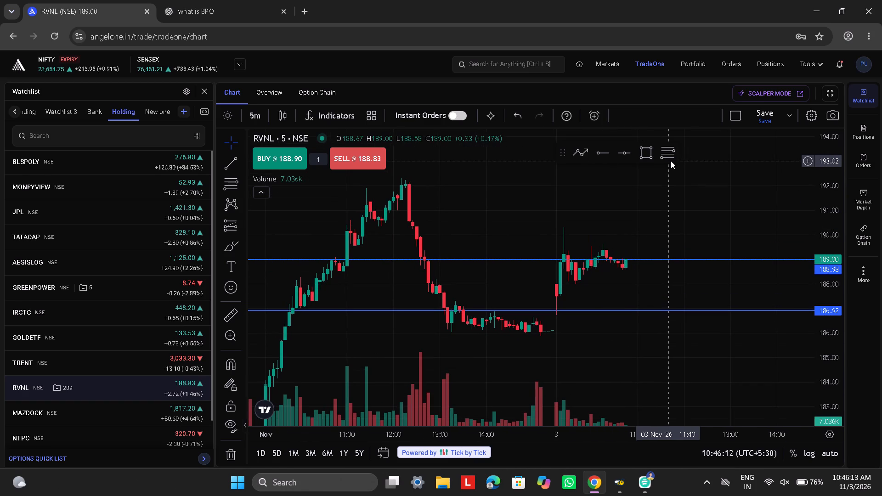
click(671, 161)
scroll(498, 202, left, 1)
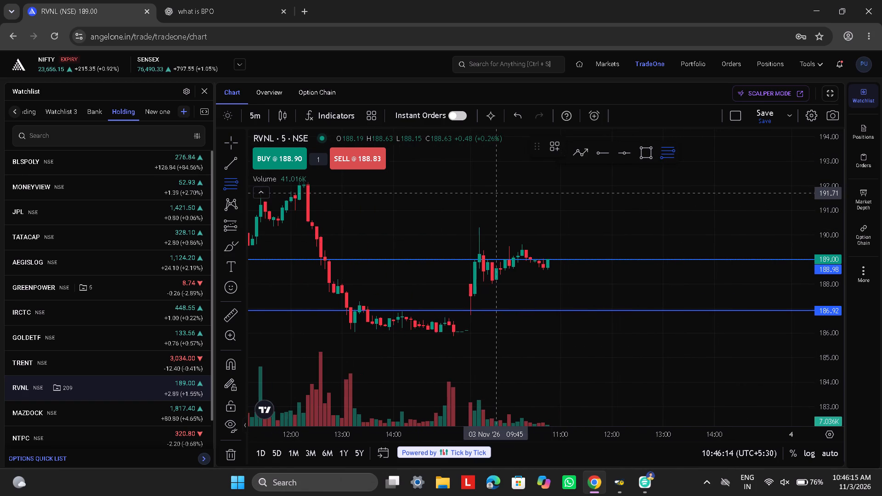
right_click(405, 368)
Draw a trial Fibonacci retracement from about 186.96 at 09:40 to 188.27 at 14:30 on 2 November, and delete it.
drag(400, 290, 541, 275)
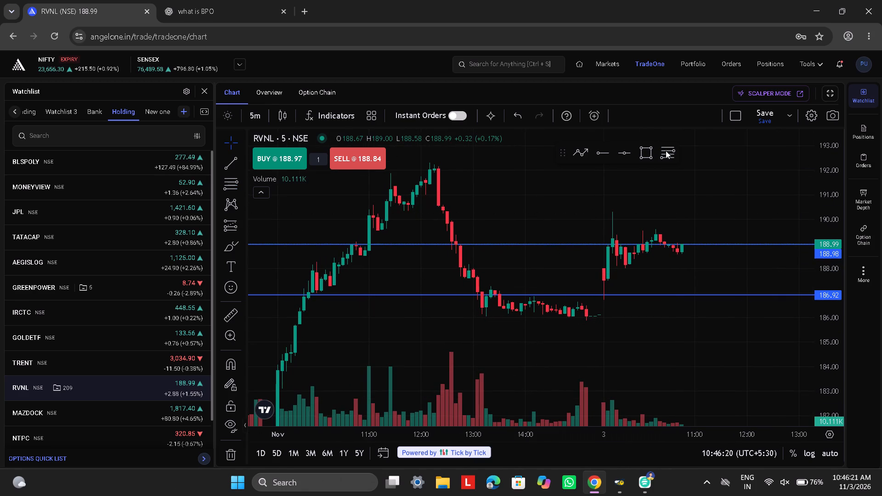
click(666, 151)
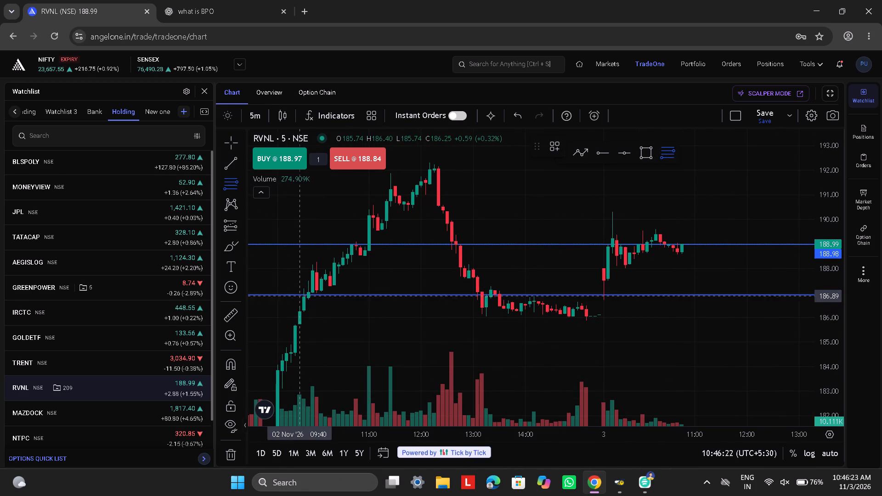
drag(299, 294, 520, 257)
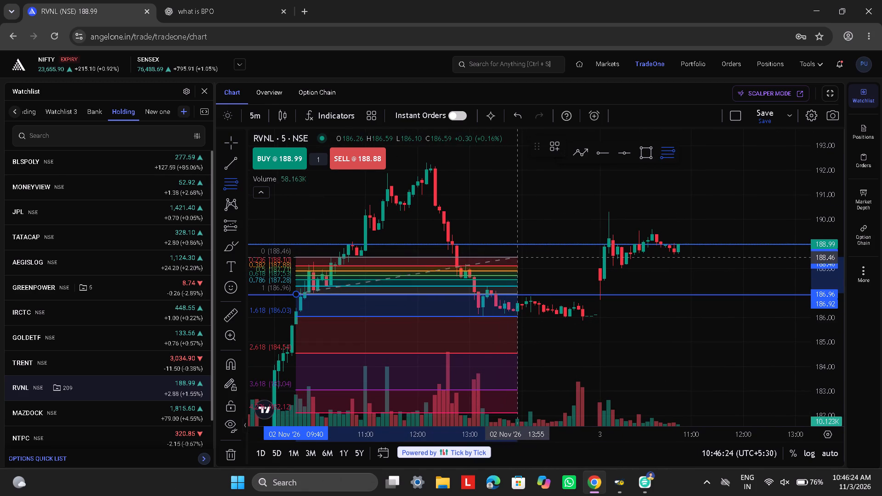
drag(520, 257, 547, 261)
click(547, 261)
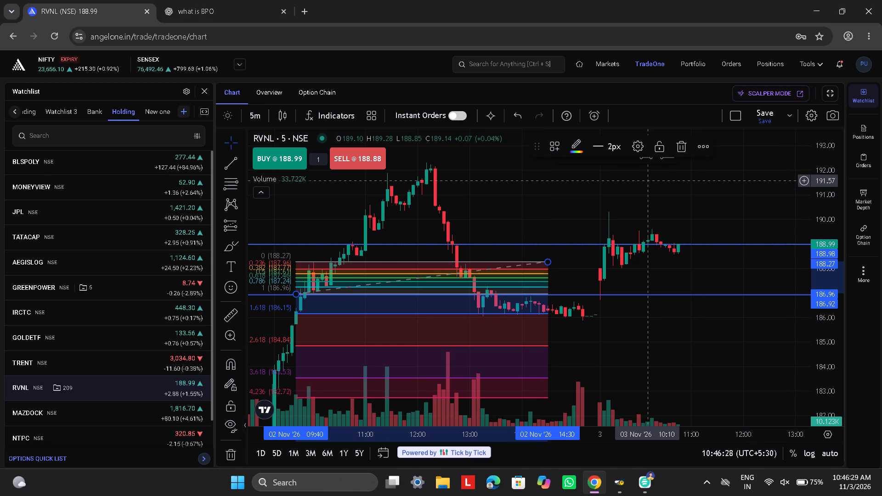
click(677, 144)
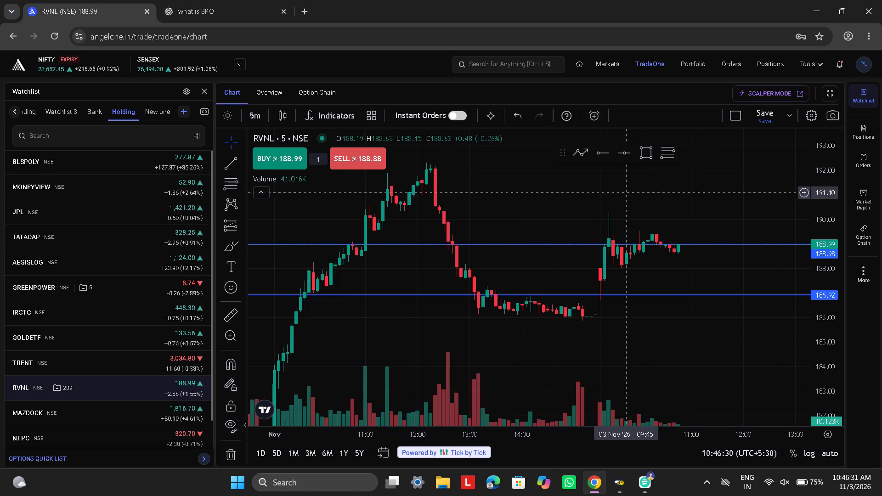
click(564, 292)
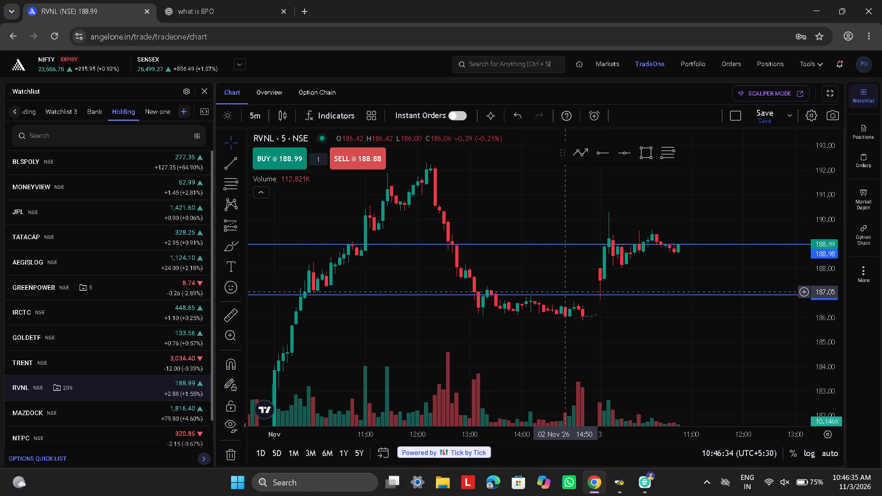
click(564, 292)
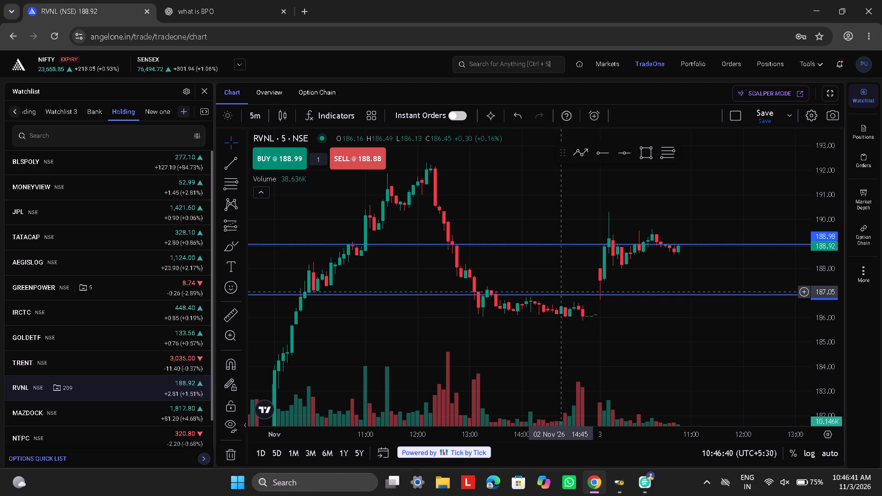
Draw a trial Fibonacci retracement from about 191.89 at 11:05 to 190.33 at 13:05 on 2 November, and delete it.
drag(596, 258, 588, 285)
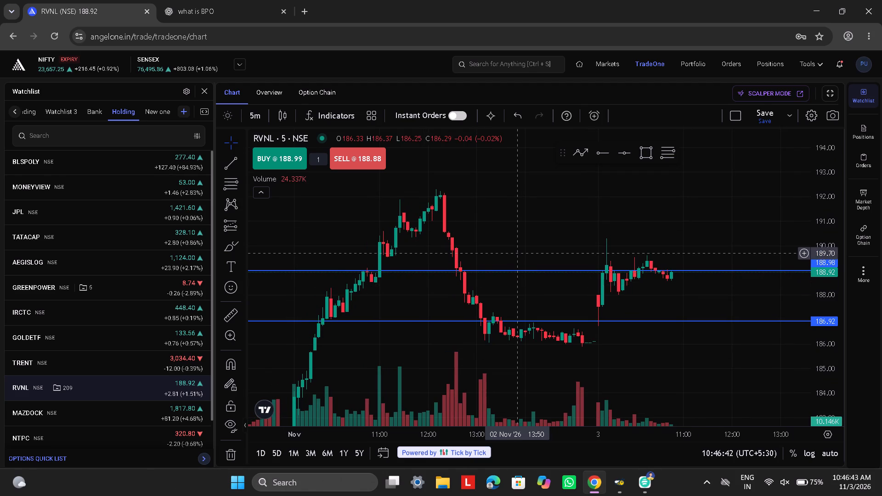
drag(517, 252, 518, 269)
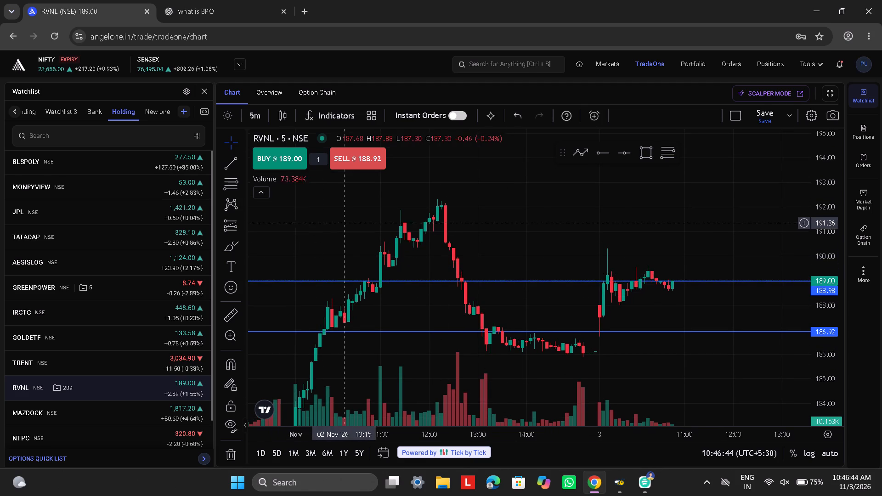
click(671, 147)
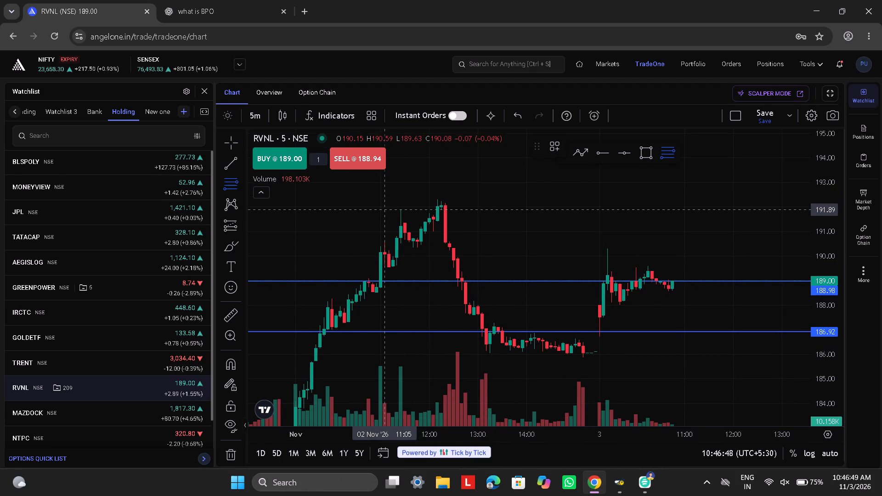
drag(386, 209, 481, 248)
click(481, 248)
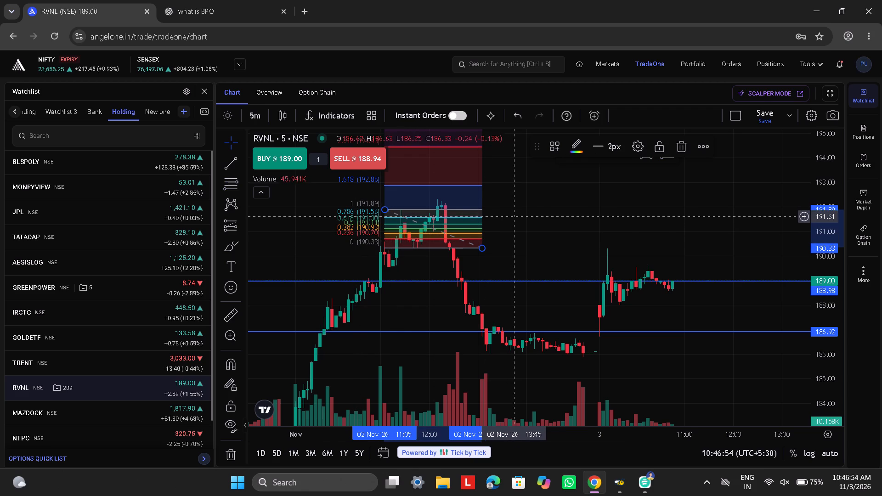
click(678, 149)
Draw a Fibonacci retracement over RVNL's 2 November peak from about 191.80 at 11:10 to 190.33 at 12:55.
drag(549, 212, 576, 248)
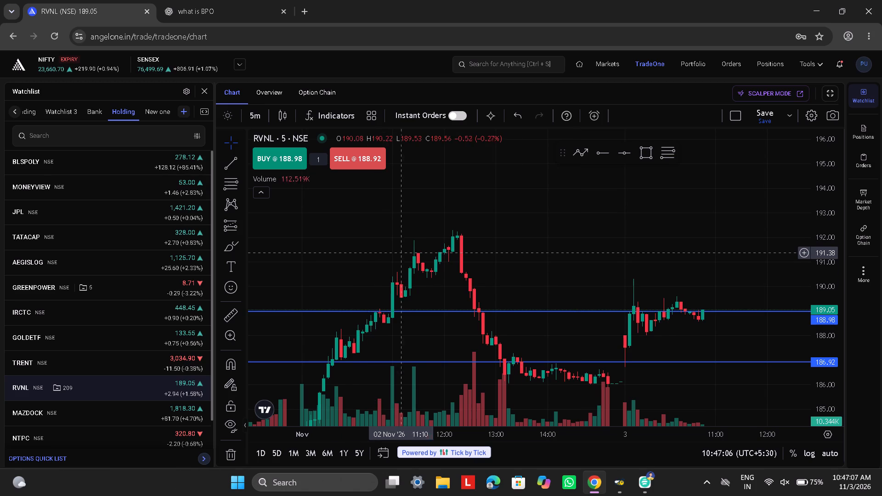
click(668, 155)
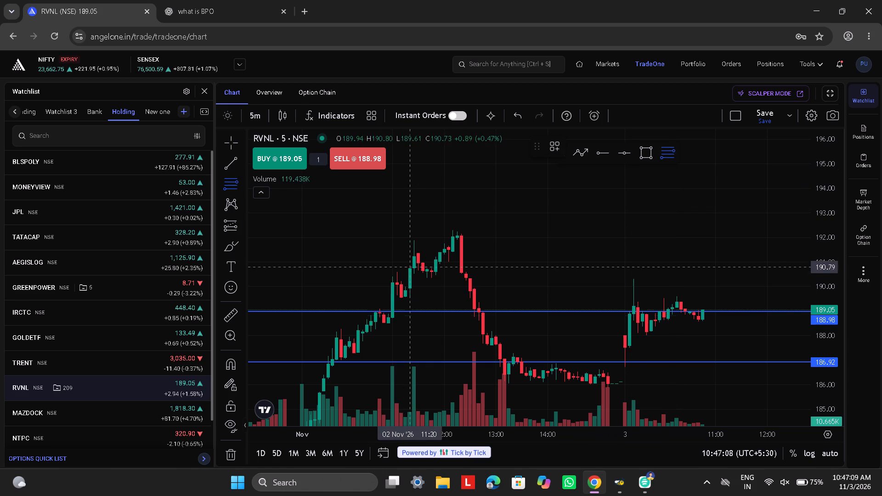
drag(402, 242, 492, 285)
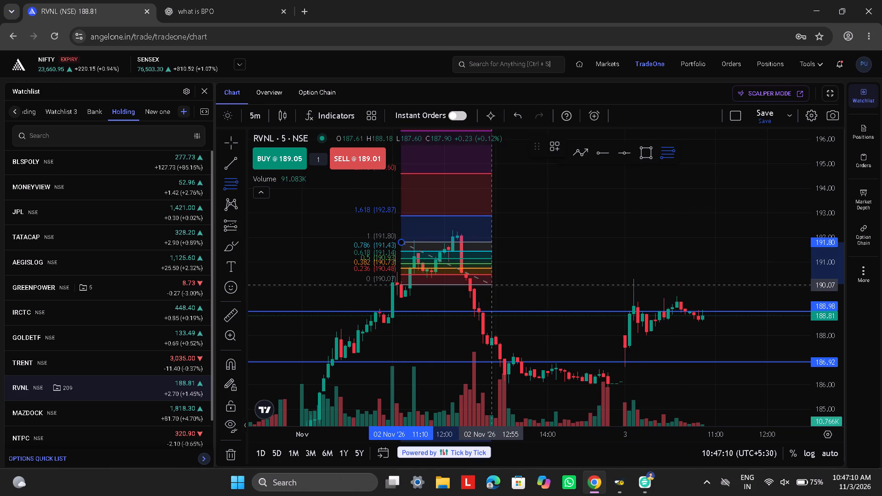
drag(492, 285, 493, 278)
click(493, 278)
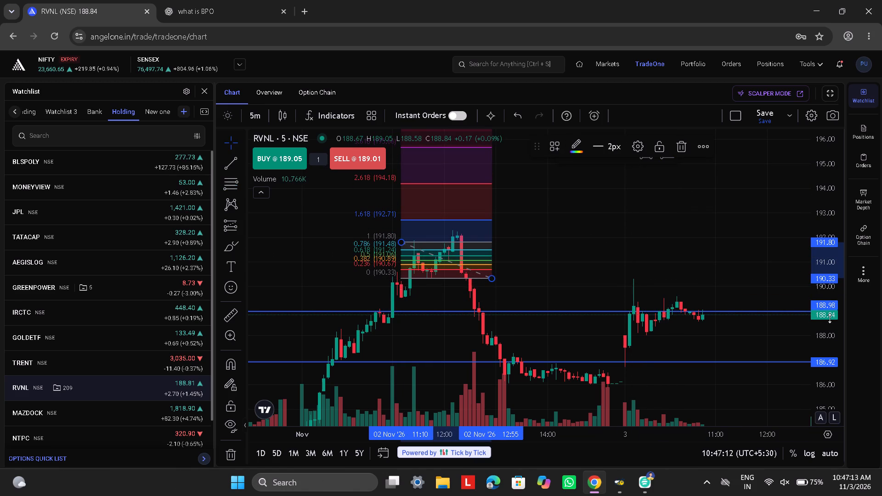
Measure the price and time range beside the retracement's upper level near the 2 November swing high.
drag(823, 333, 797, 206)
drag(667, 227, 672, 297)
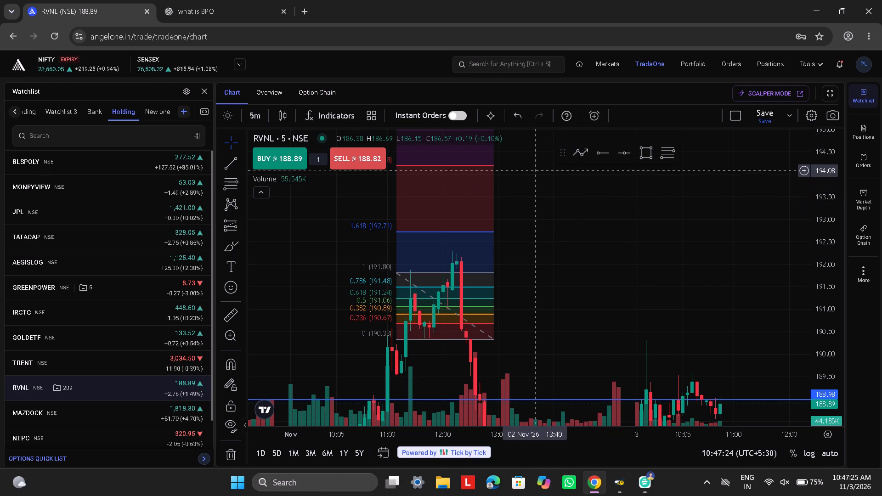
click(232, 314)
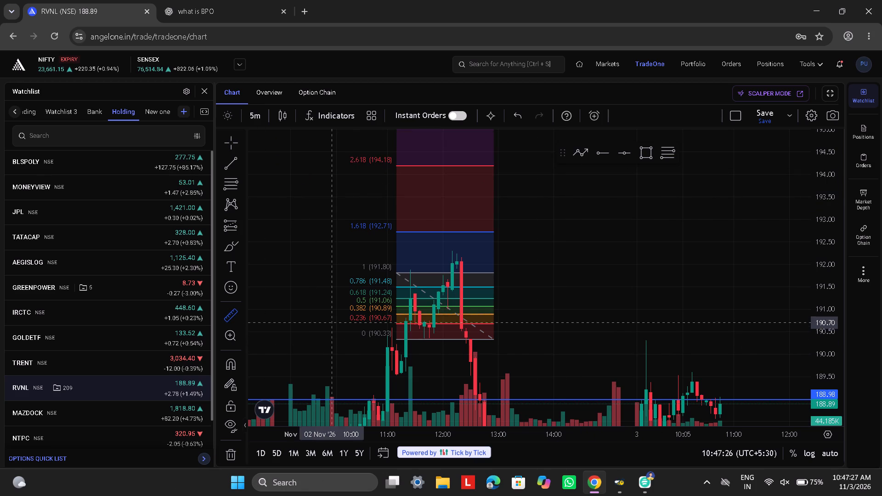
drag(391, 274, 473, 246)
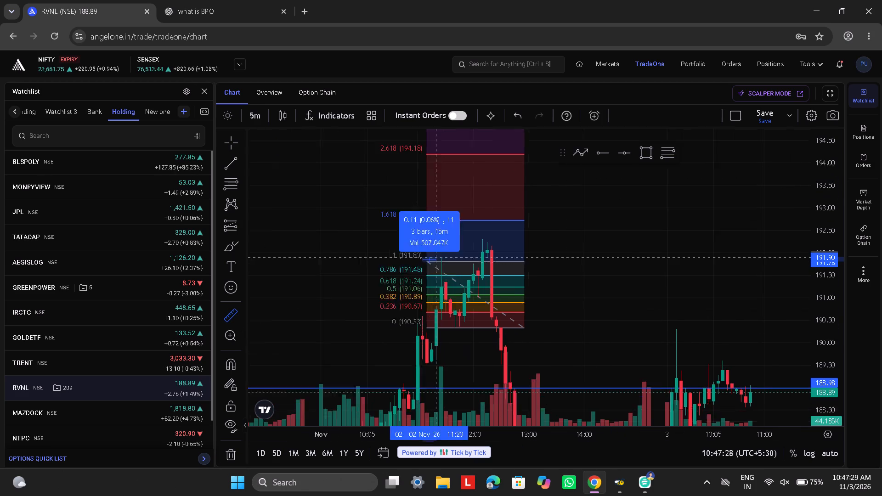
drag(473, 246, 439, 260)
double_click(579, 225)
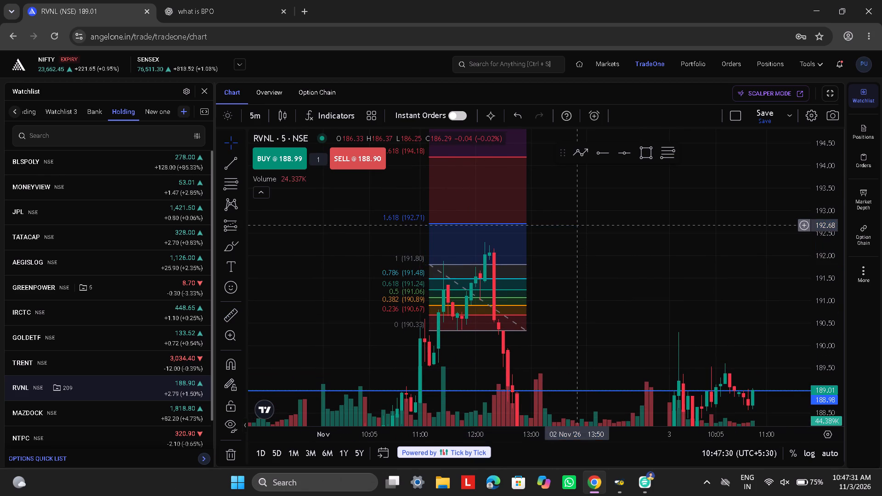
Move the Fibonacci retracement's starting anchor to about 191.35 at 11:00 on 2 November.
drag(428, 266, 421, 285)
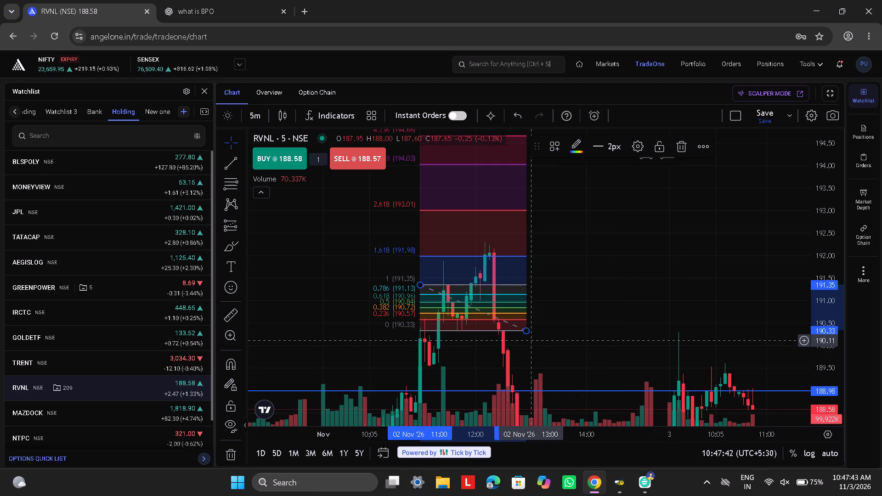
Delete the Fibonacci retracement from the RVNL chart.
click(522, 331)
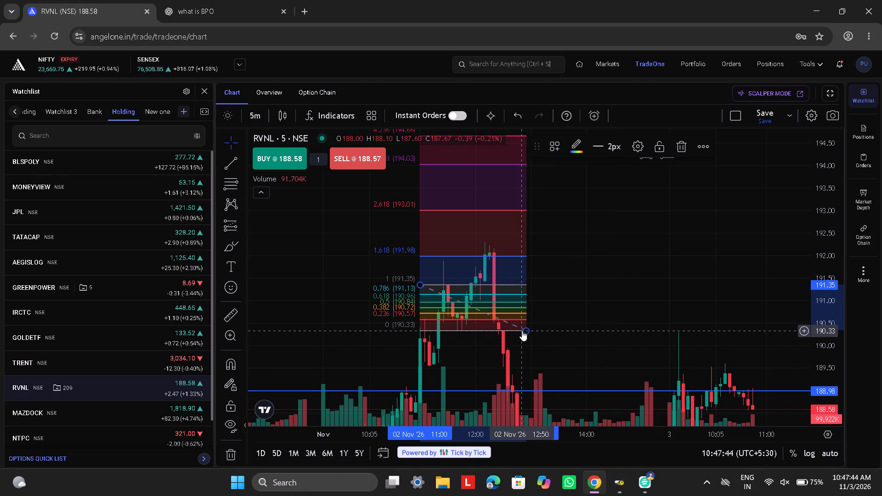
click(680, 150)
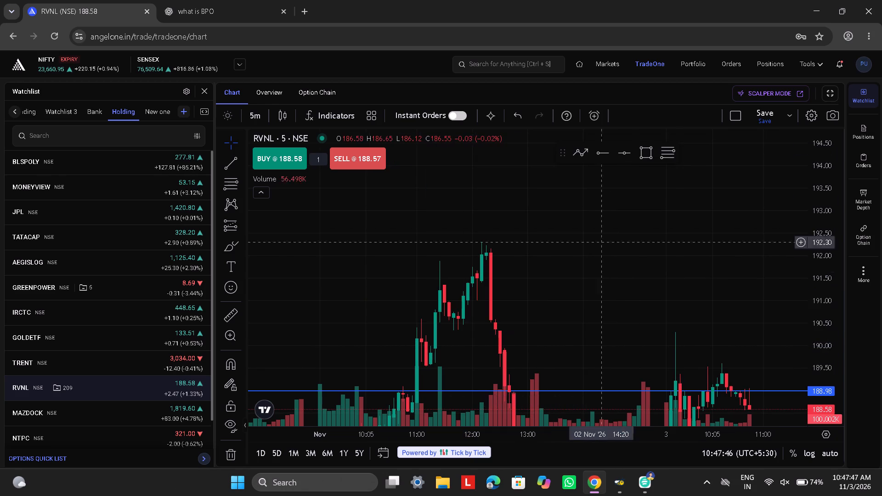
Open the MONEYVIEW chart from the Holding watchlist.
drag(561, 285, 355, 140)
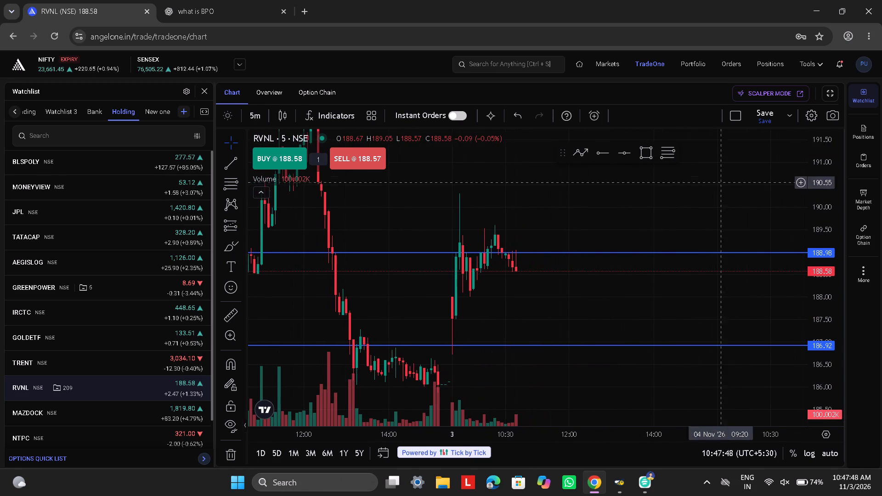
click(85, 191)
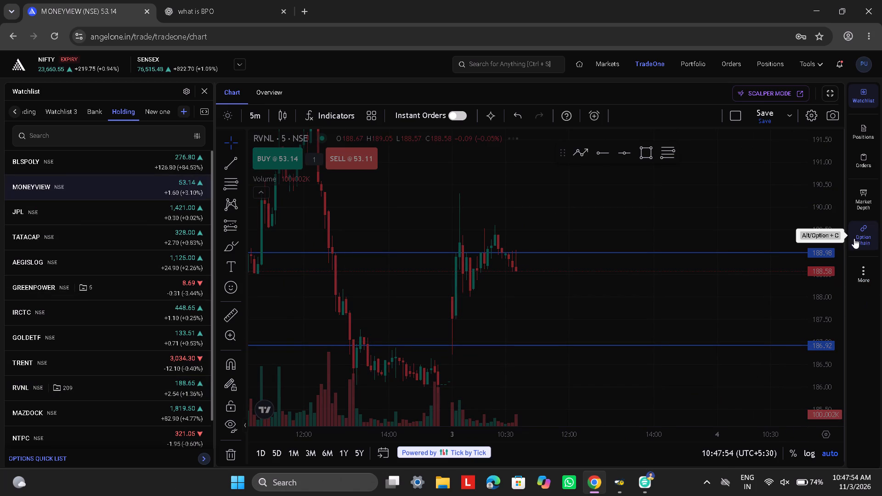
Switch the MONEYVIEW chart to the 15-minute interval.
drag(828, 206, 835, 349)
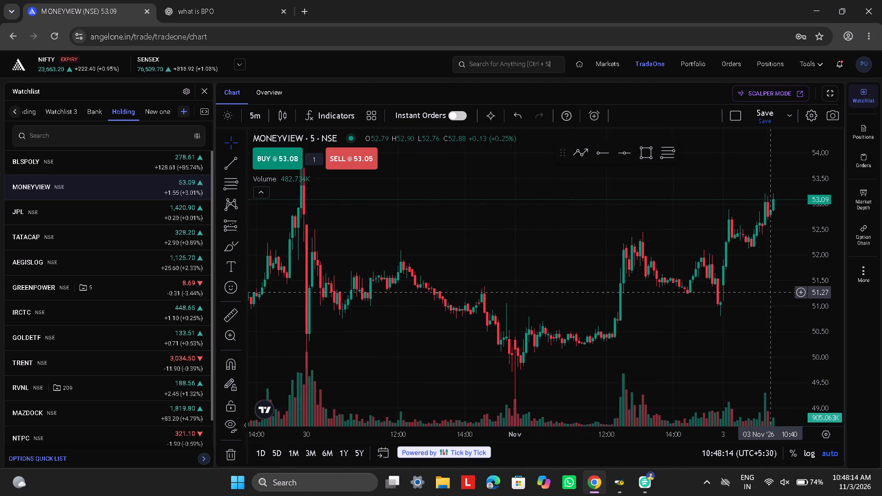
drag(616, 283, 470, 312)
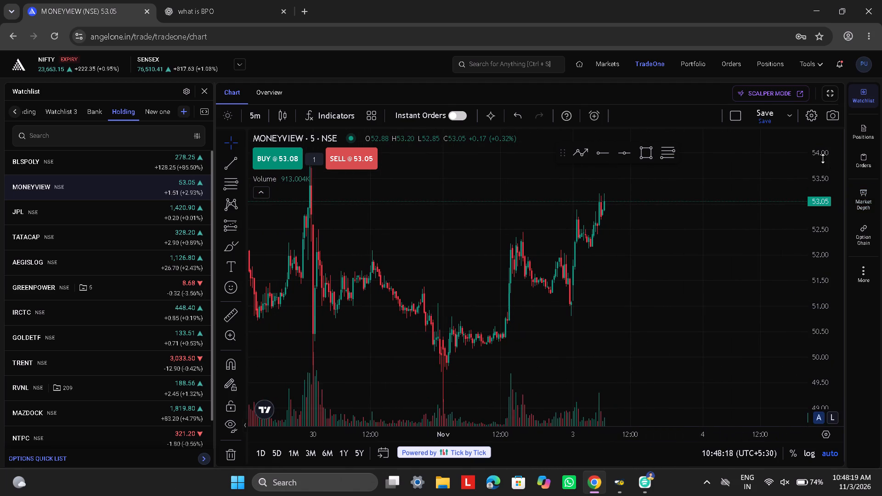
drag(823, 158, 849, 348)
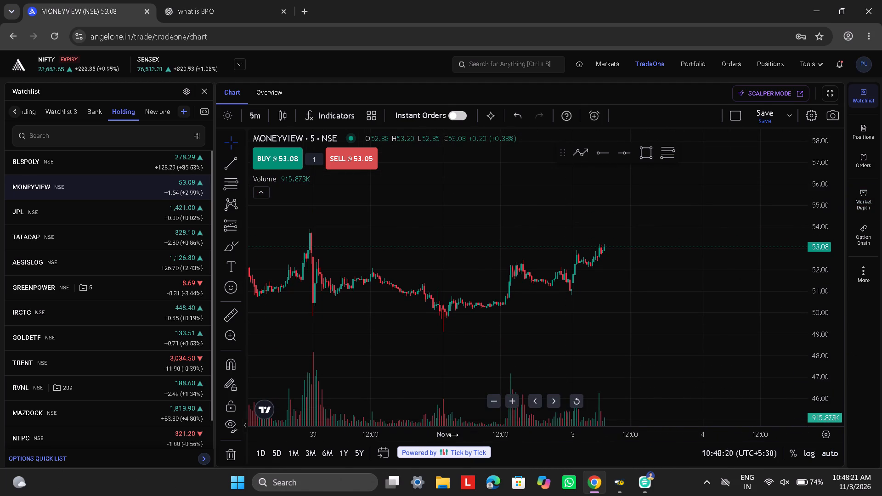
drag(453, 435, 792, 449)
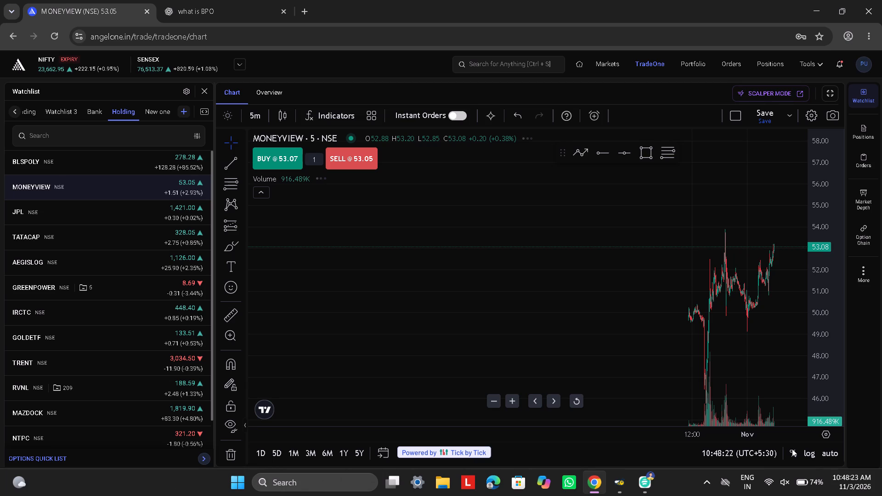
click(257, 119)
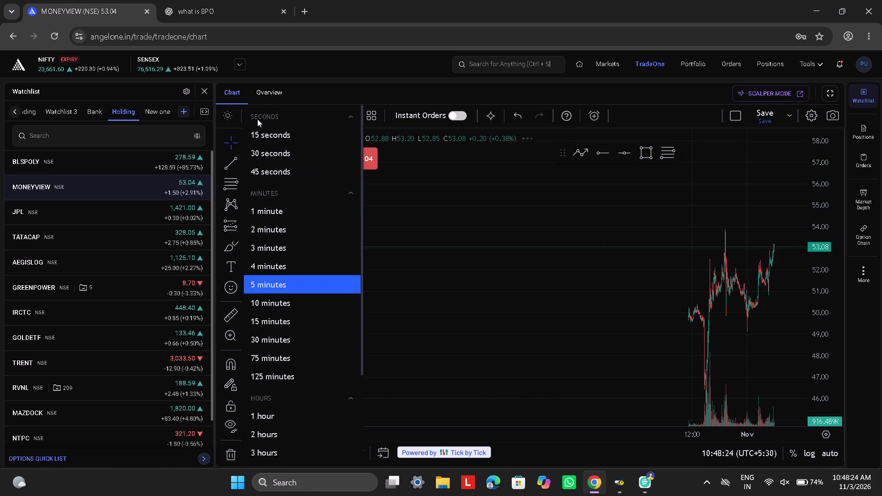
click(275, 326)
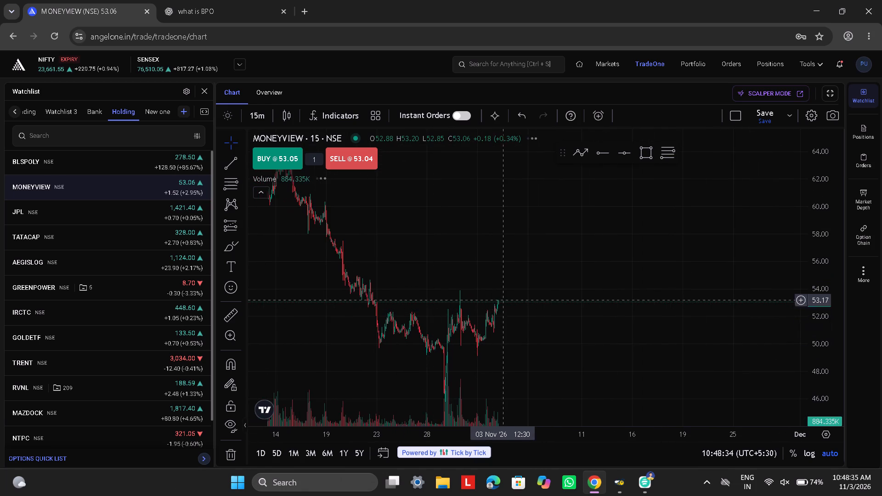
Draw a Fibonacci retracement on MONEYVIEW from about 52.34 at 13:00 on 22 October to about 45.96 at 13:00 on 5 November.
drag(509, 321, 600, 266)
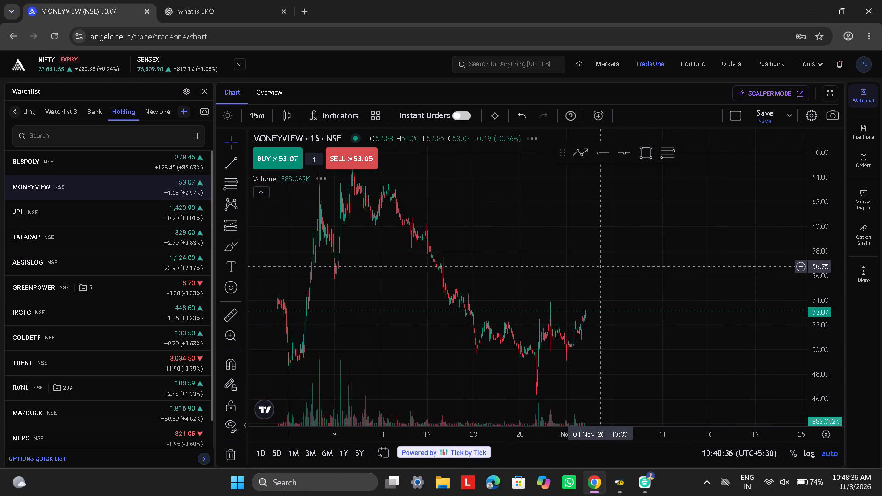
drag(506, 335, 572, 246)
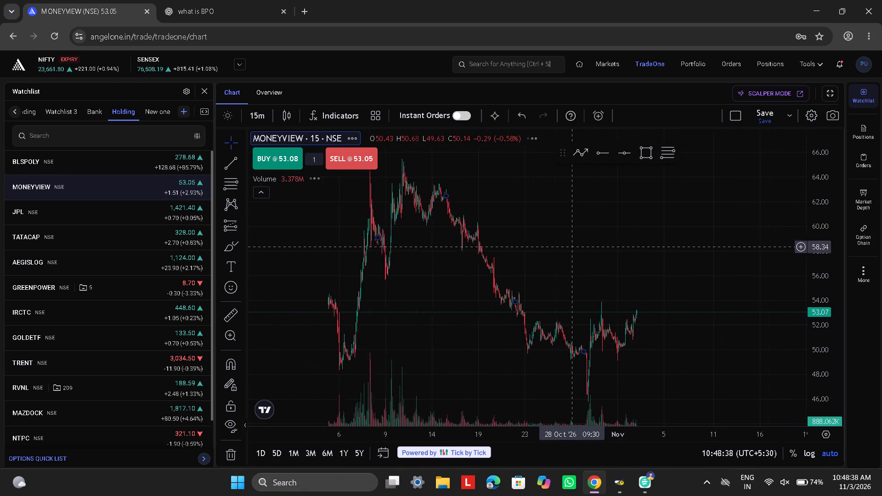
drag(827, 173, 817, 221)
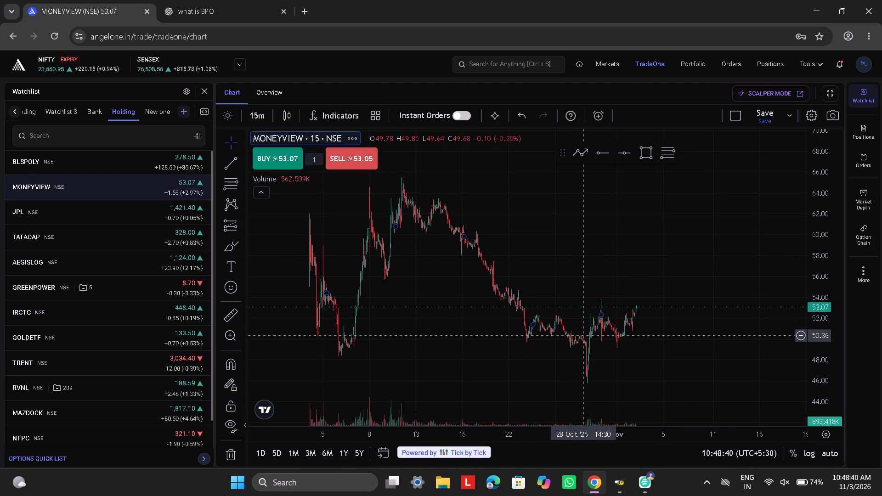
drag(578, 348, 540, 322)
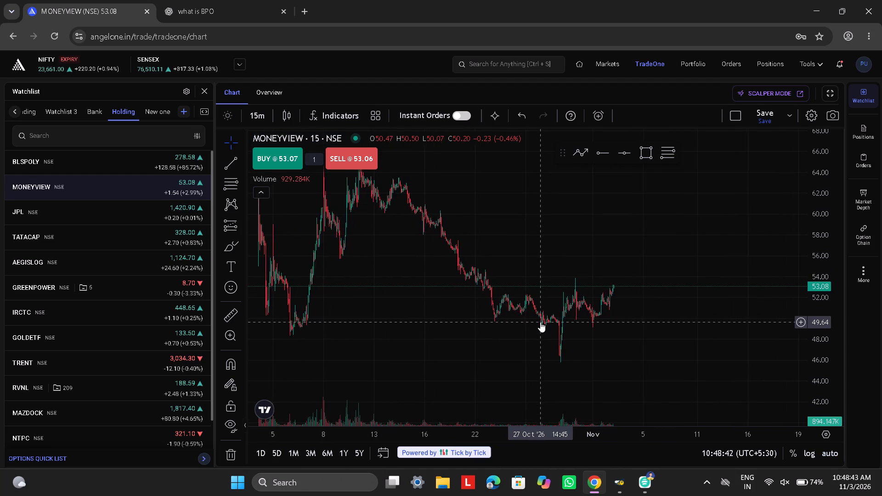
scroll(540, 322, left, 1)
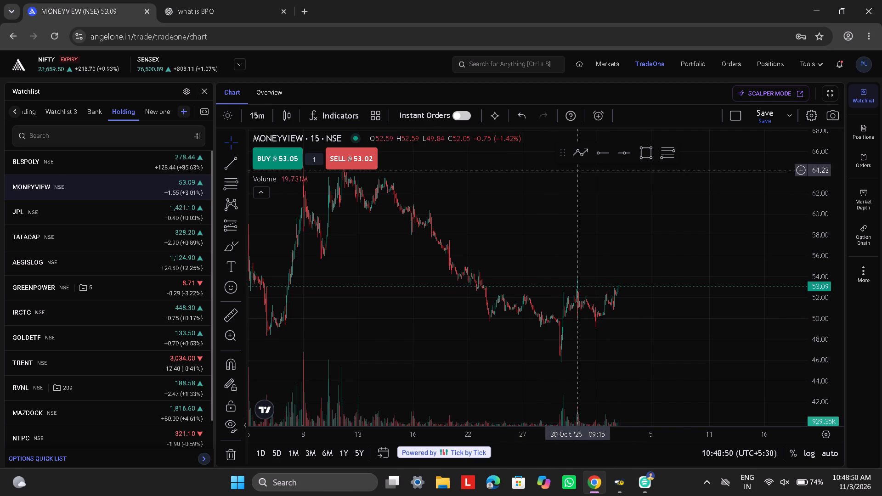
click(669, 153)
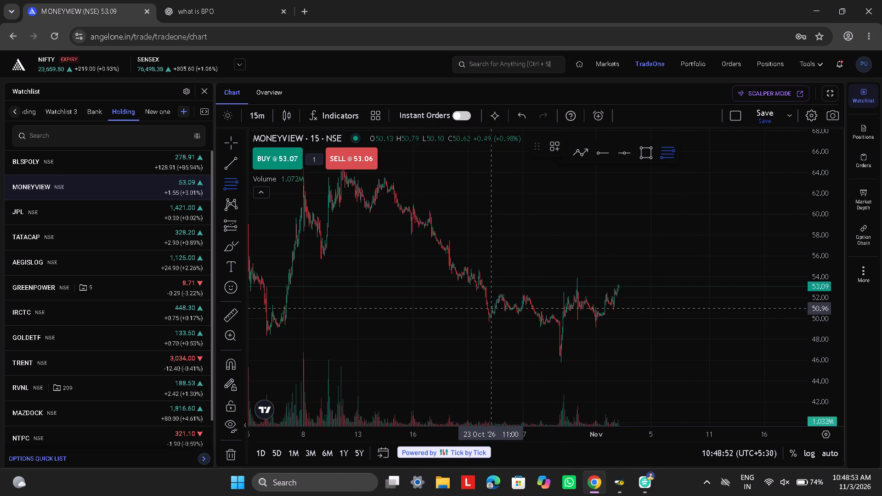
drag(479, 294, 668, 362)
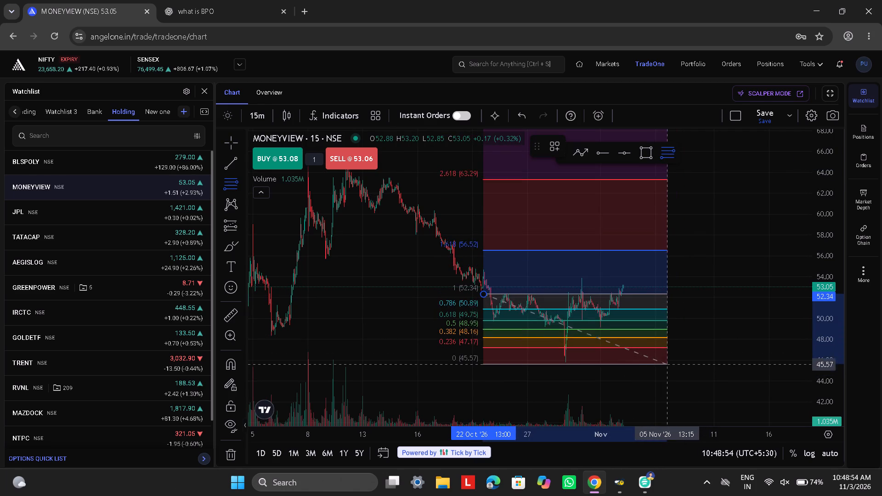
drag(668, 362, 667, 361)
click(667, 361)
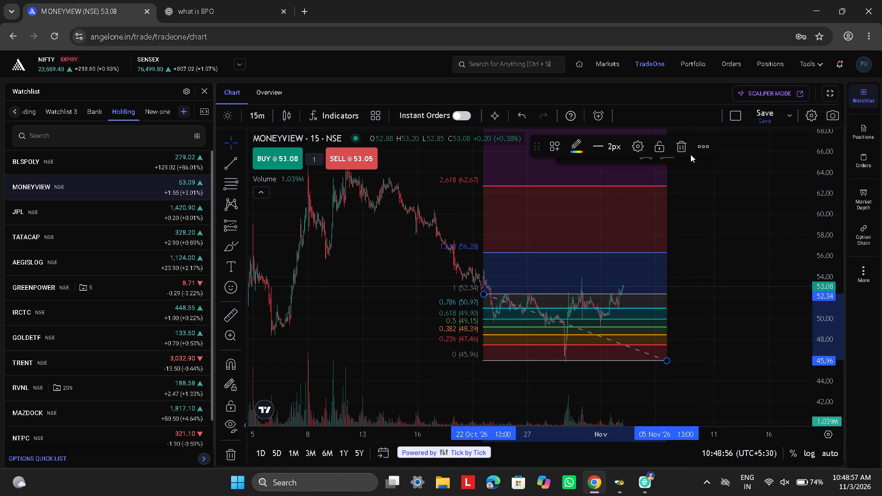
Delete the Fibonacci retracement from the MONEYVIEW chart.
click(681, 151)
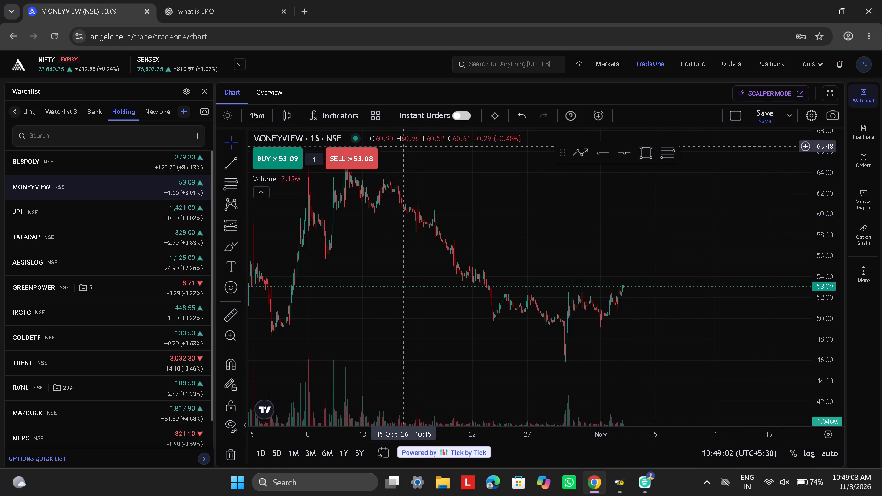
Open the SENSEX index chart.
click(169, 67)
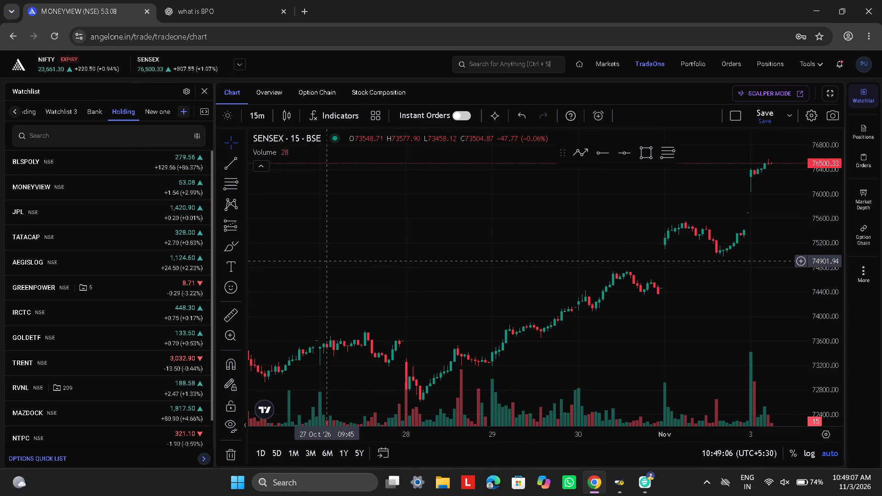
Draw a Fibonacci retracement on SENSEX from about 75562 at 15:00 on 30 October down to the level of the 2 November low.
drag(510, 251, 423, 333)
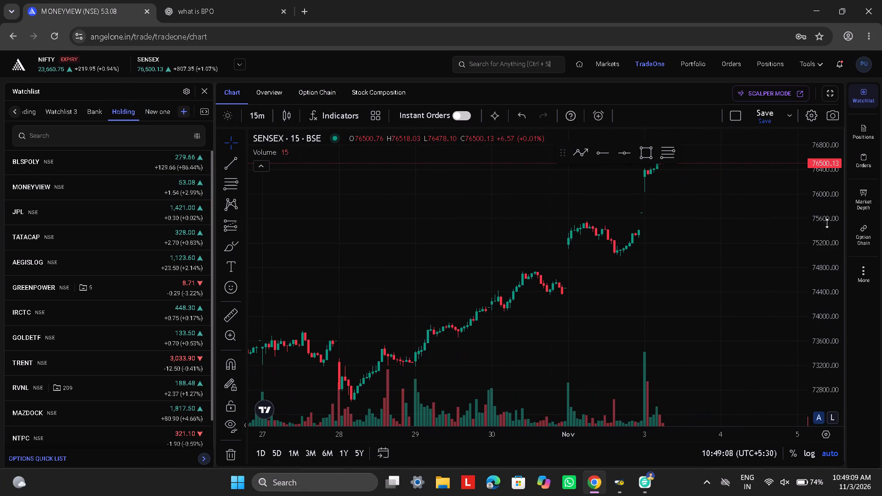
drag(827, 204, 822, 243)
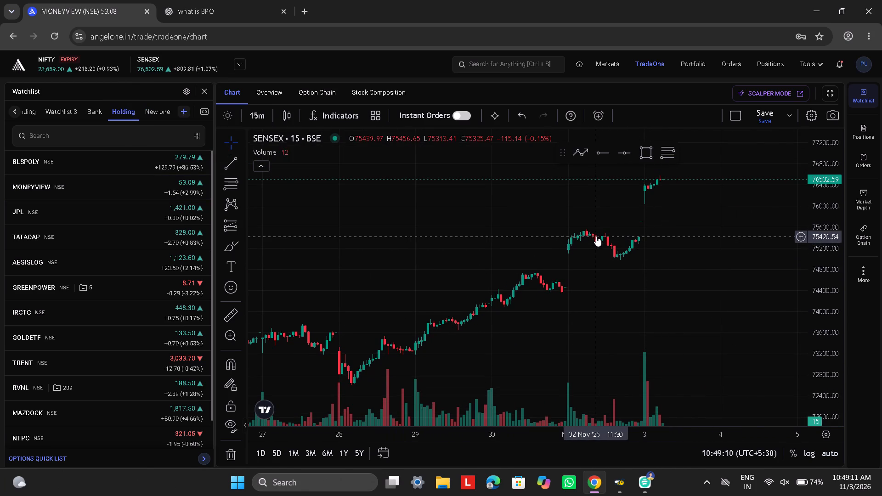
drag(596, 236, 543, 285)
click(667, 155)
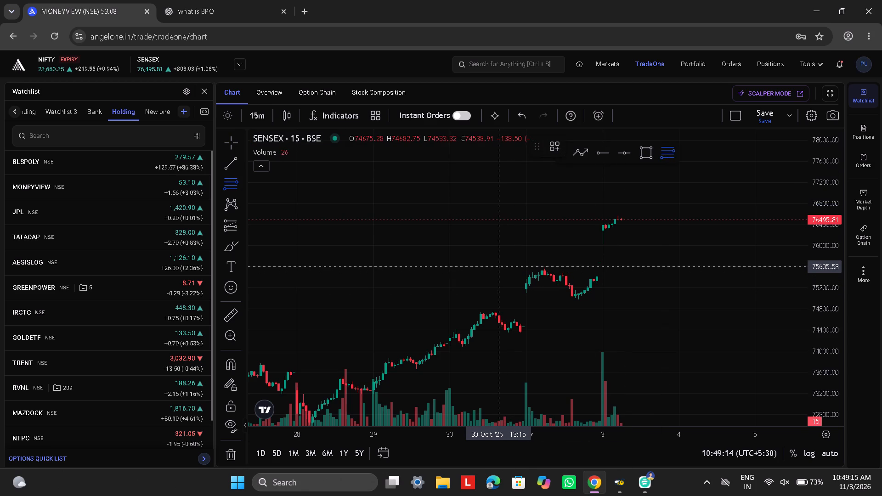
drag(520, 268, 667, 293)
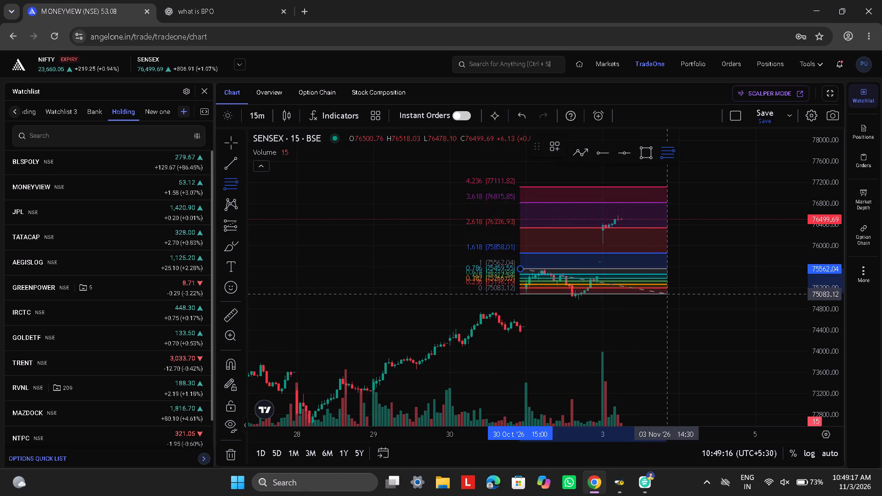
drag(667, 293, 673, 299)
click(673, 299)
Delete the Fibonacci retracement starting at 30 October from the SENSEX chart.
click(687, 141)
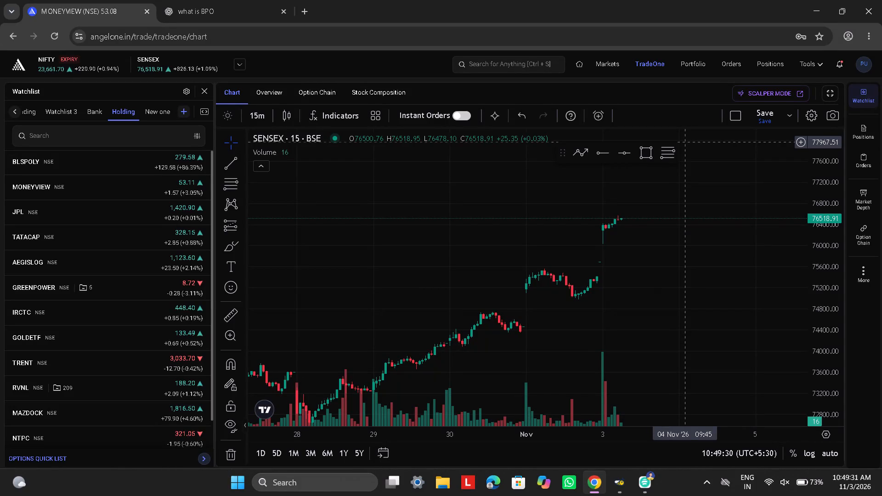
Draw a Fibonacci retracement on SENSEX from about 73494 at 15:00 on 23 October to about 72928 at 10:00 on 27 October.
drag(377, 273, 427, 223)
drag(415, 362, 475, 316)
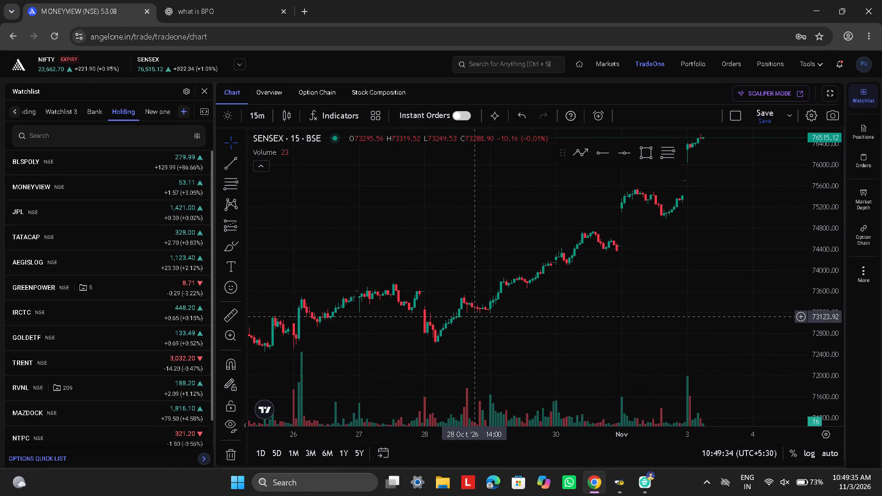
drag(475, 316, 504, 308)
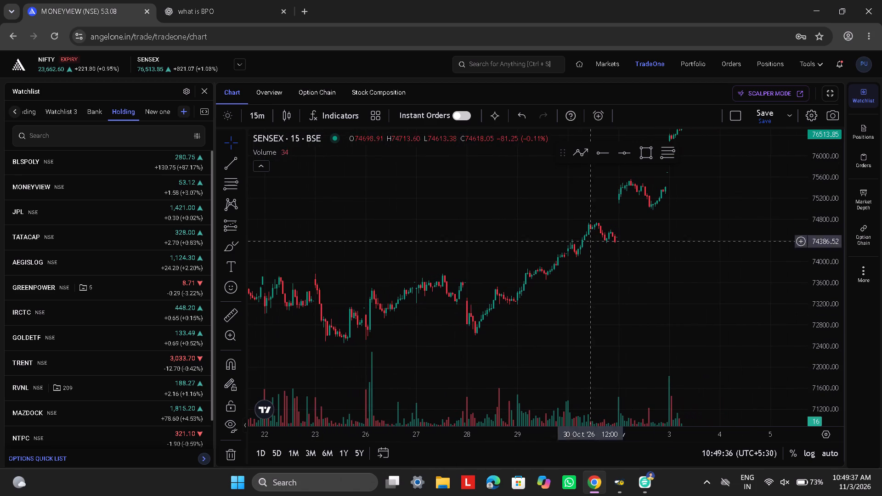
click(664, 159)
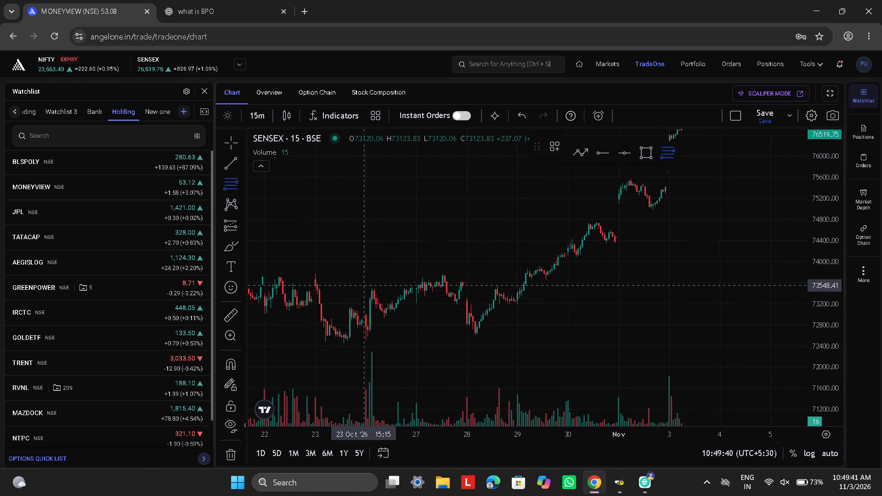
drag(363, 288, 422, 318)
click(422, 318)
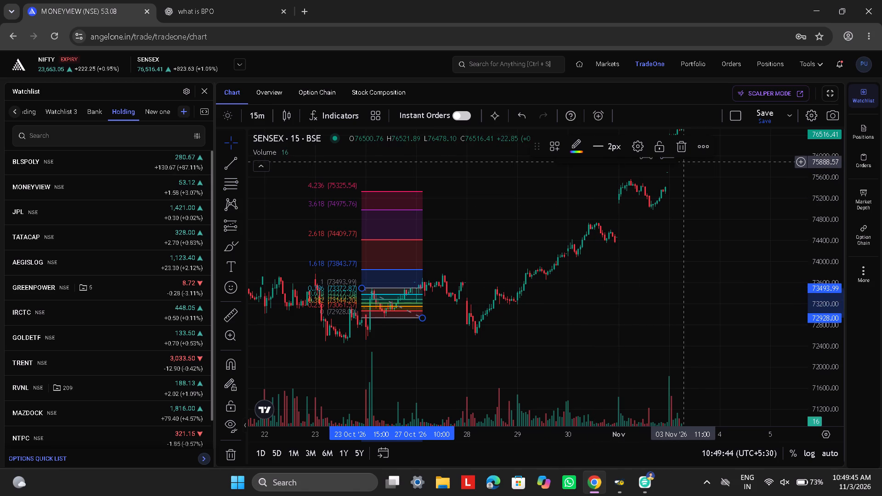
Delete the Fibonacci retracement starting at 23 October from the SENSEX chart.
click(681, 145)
Examine the SENSEX 15-minute price action from mid-October to 3 November.
scroll(678, 386, left, 1)
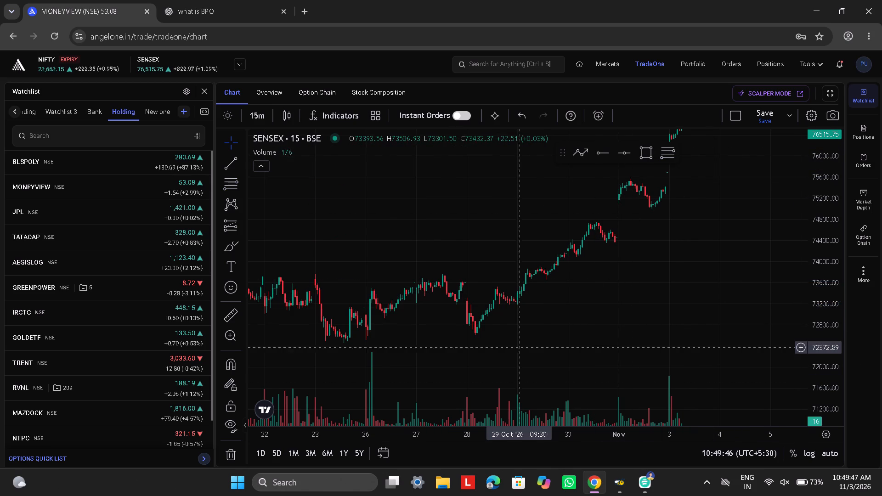
scroll(507, 341, left, 1)
double_click(507, 341)
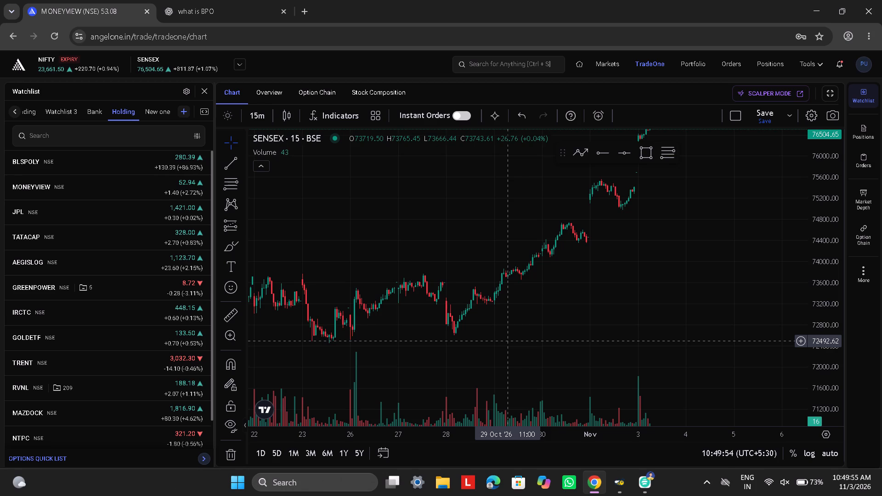
drag(520, 248, 521, 324)
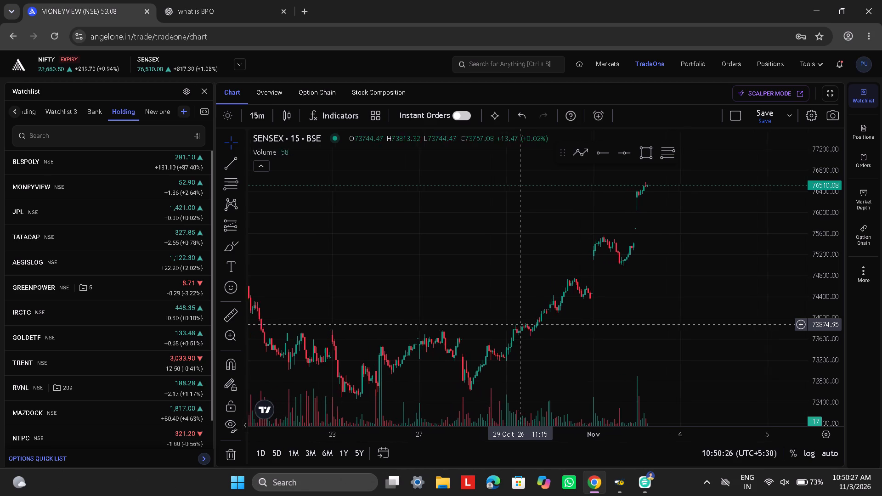
drag(454, 312, 616, 257)
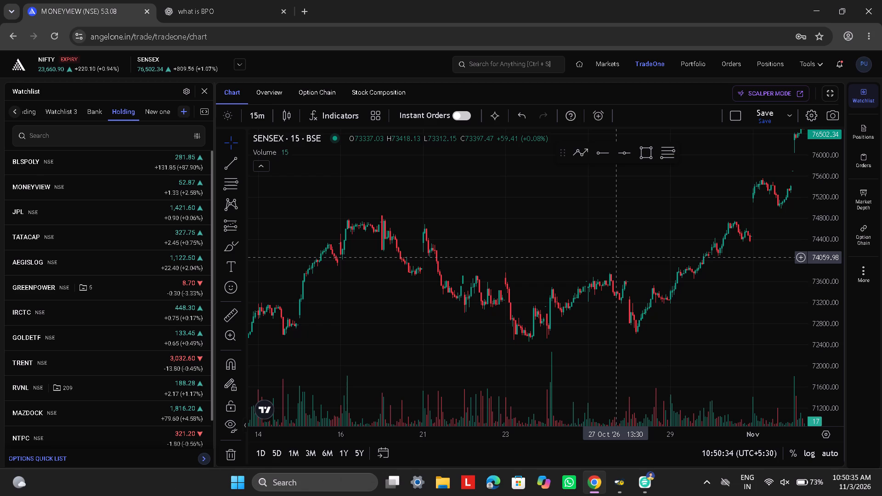
drag(580, 248, 508, 264)
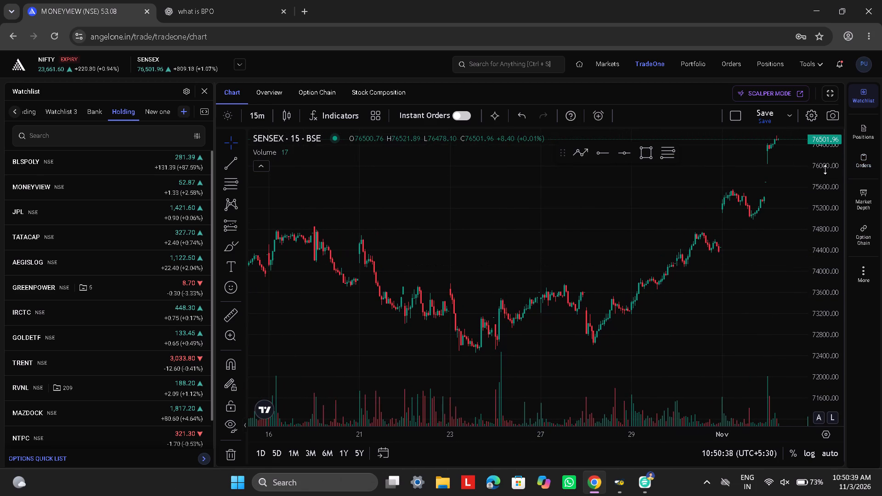
drag(825, 169, 823, 211)
drag(704, 231, 591, 230)
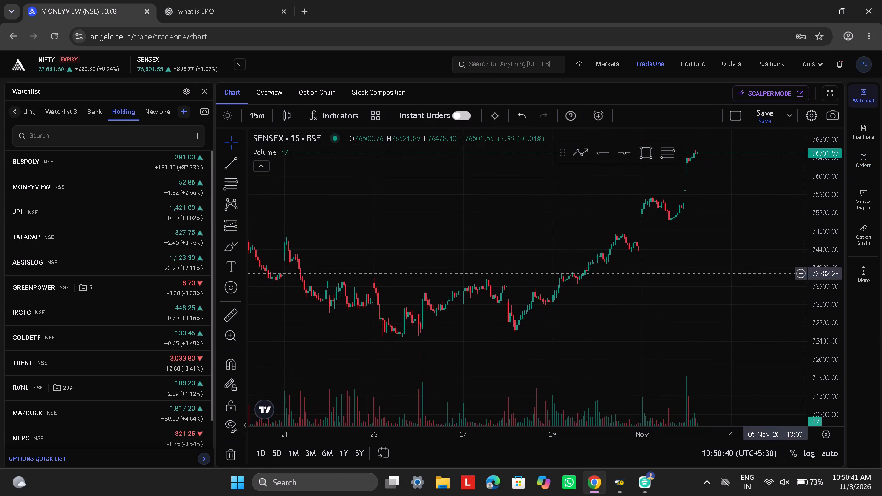
drag(822, 369, 816, 318)
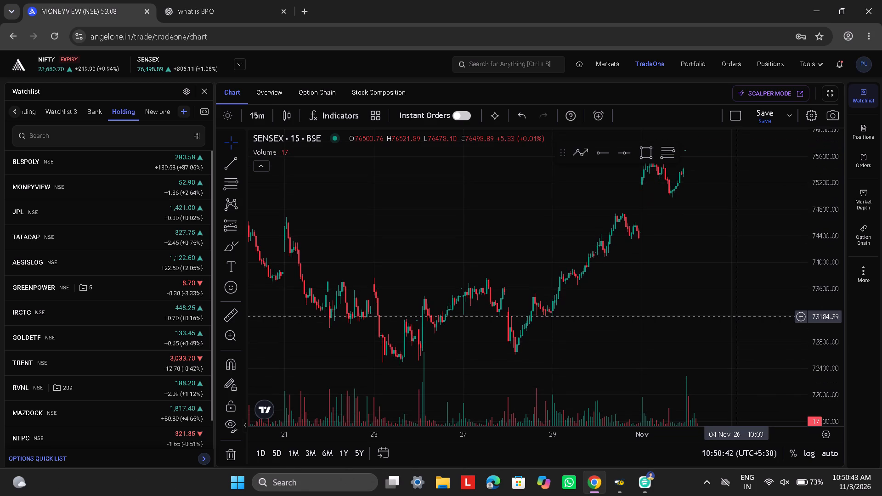
drag(738, 316, 729, 293)
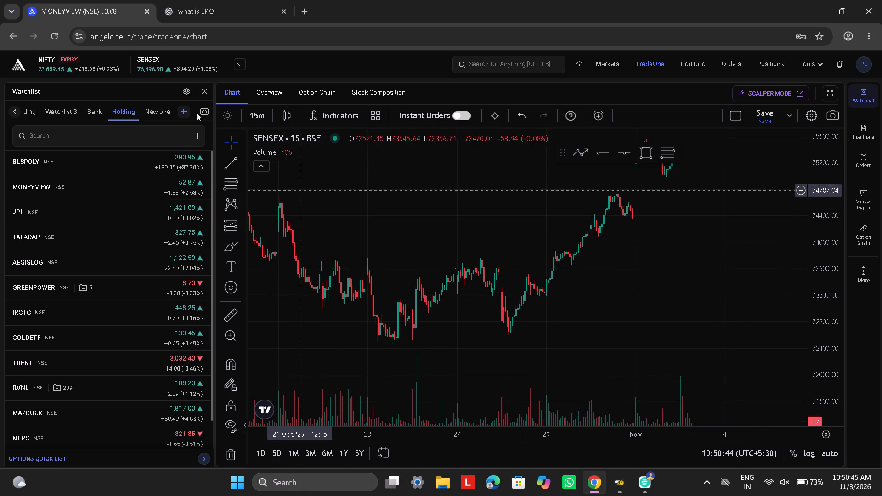
Open the NIFTY index chart.
click(160, 65)
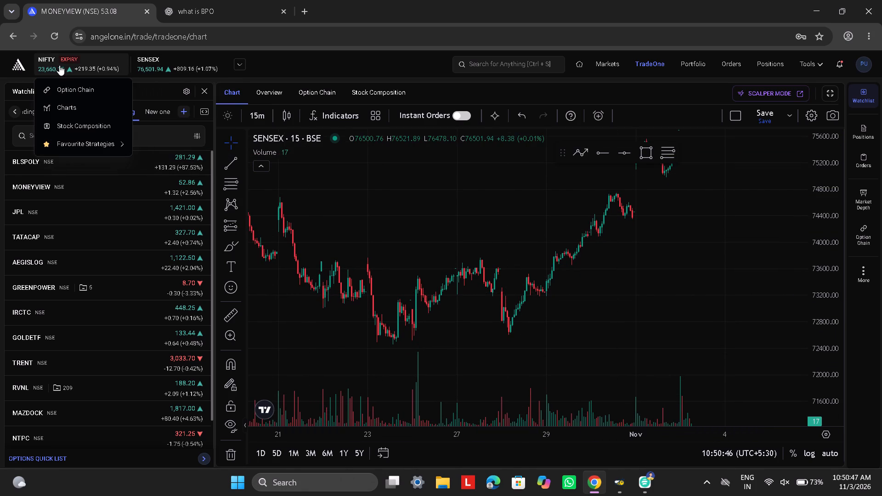
click(61, 64)
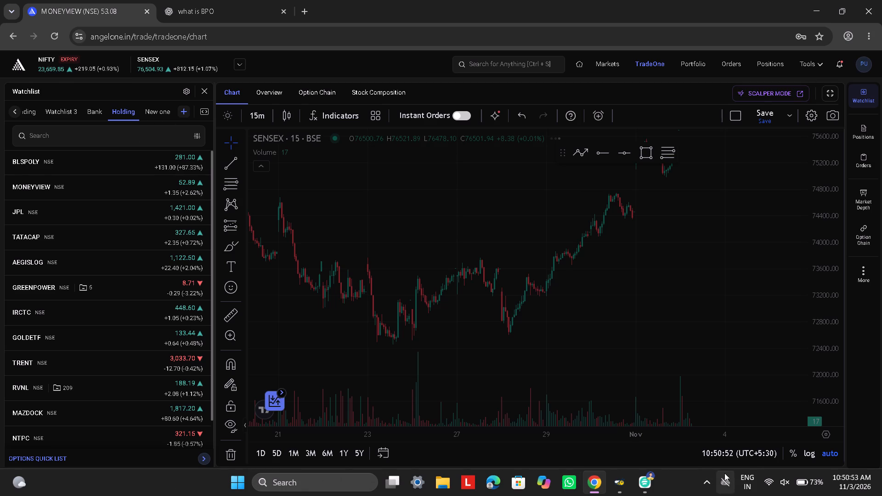
Examine the NIFTY 15-minute price action from mid-October to 3 November, including the existing horizontal levels and drawn arrow.
click(787, 495)
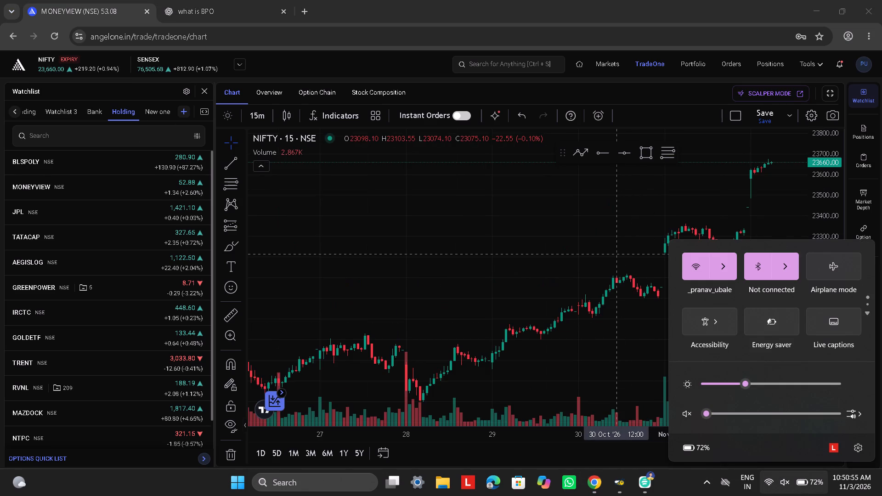
click(615, 254)
drag(594, 245, 599, 249)
drag(599, 249, 571, 264)
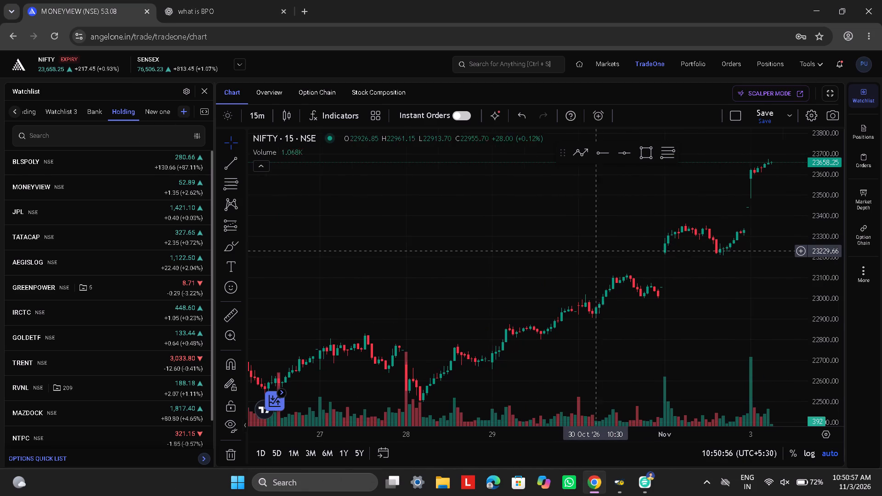
drag(571, 264, 481, 315)
drag(816, 217, 773, 220)
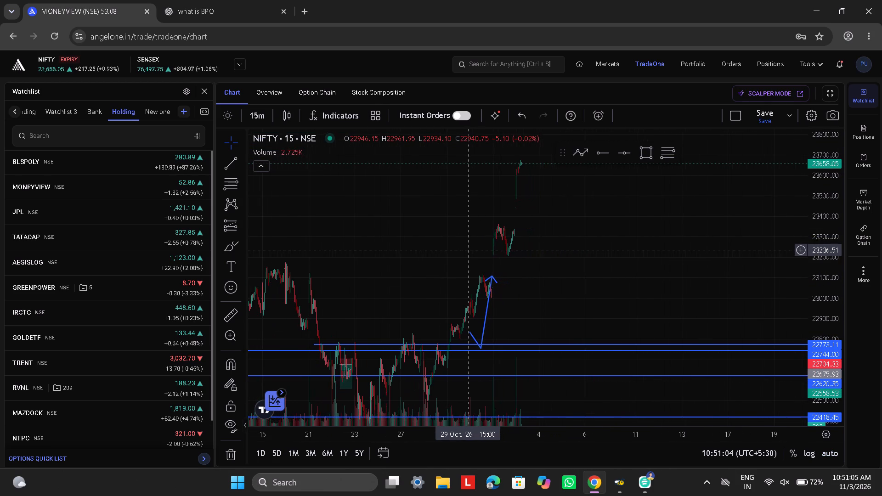
drag(412, 272, 610, 378)
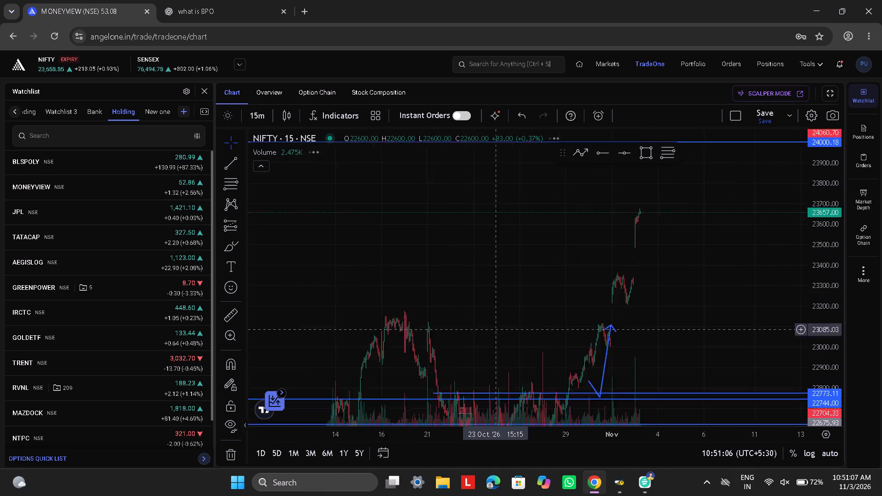
drag(610, 378, 734, 403)
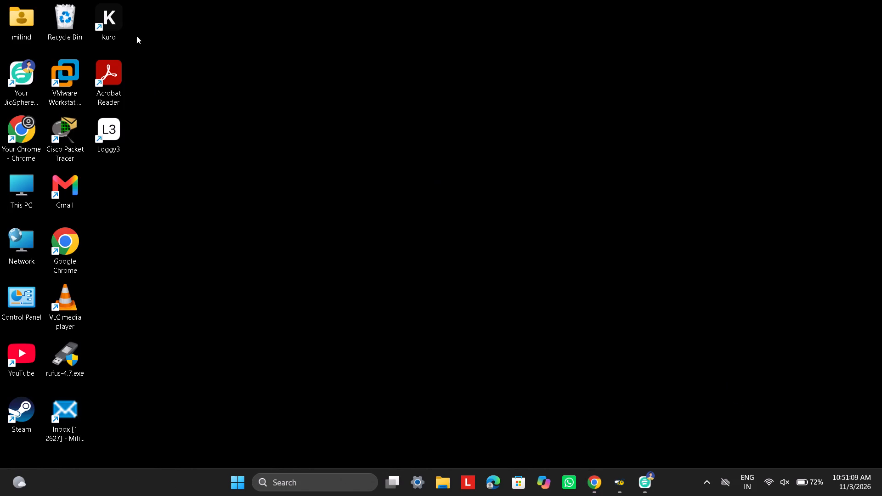
Launch Kuro from the desktop.
double_click(120, 18)
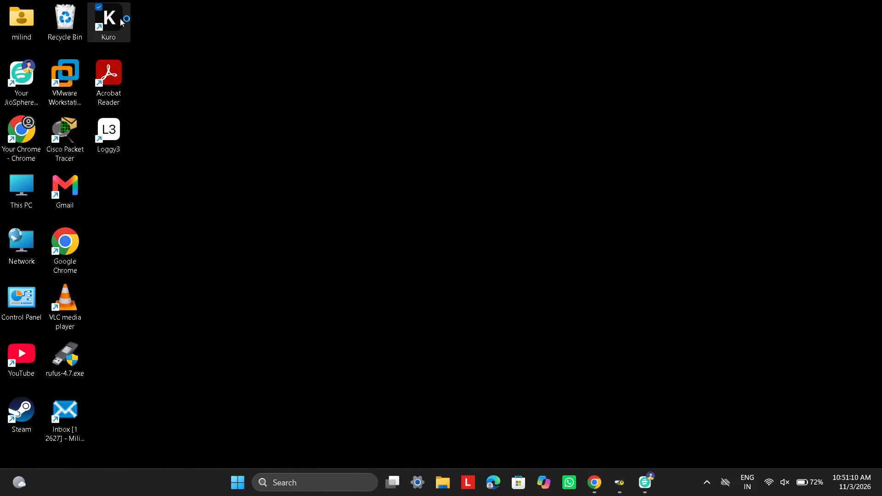
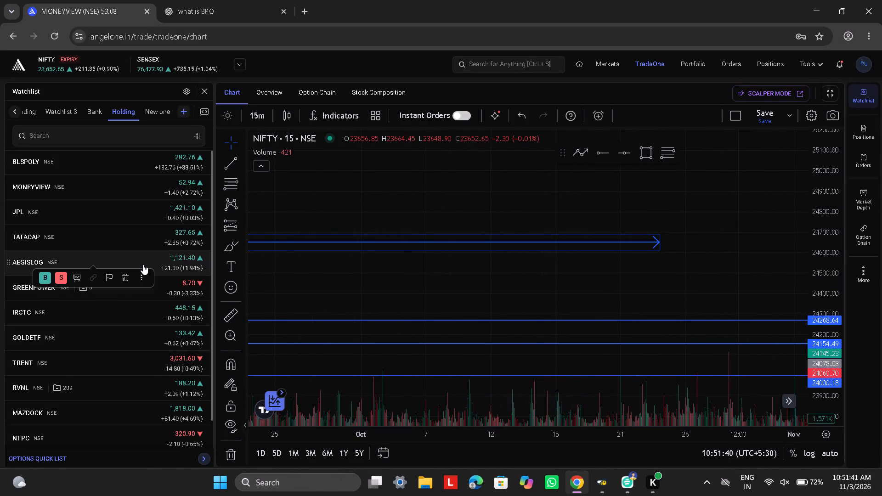
Open the RVNL chart from the Holding watchlist.
click(176, 387)
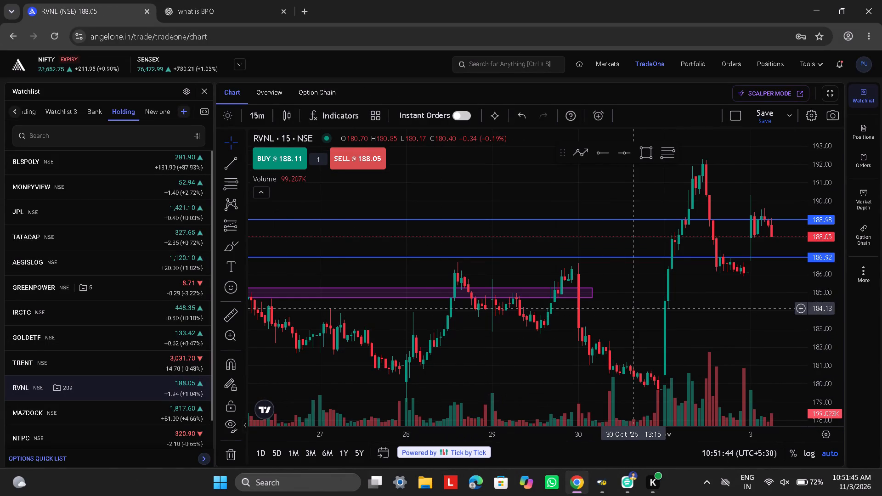
Remove all existing drawings from the RVNL 15-minute chart.
drag(683, 327, 575, 333)
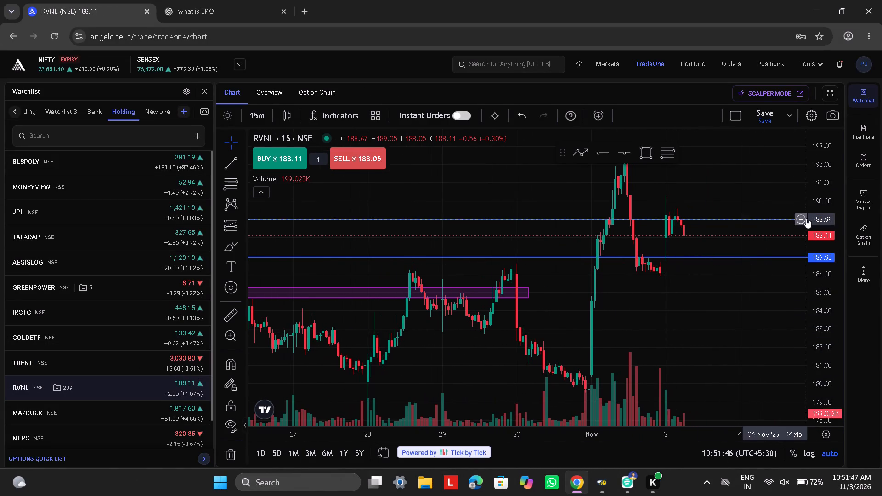
drag(829, 187, 828, 294)
scroll(576, 377, down, 1)
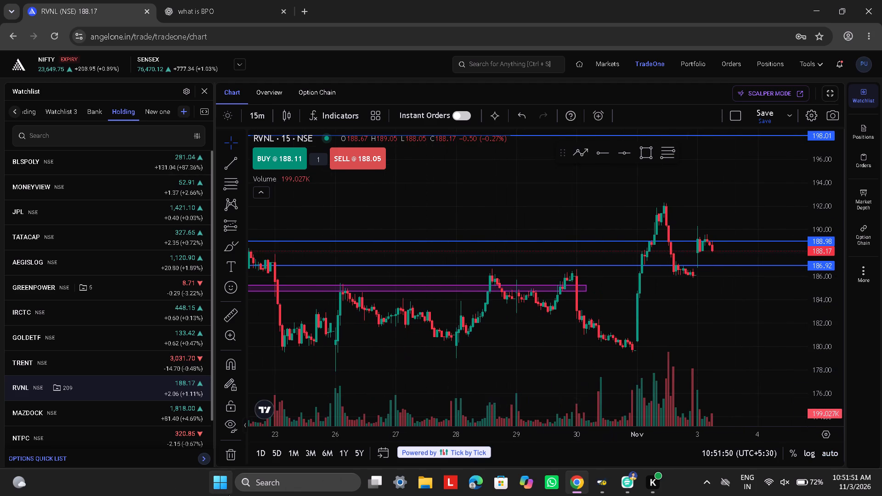
click(232, 457)
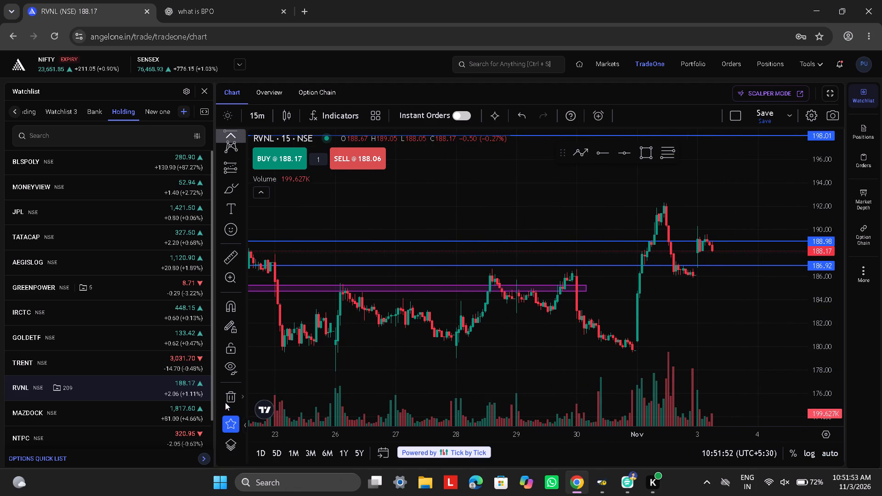
click(227, 399)
Draw a horizontal ray on the RVNL chart at about 182.98, starting from 28 October 14:45.
drag(412, 318, 366, 325)
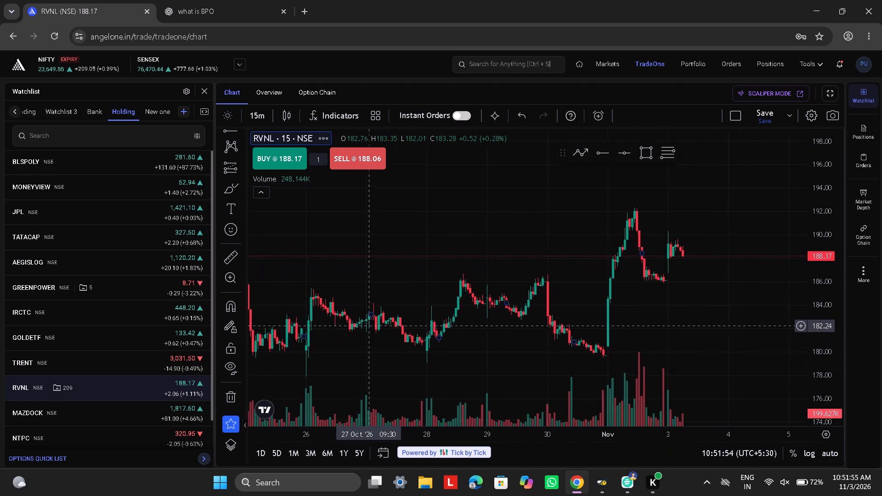
drag(366, 325, 359, 322)
drag(489, 316, 469, 320)
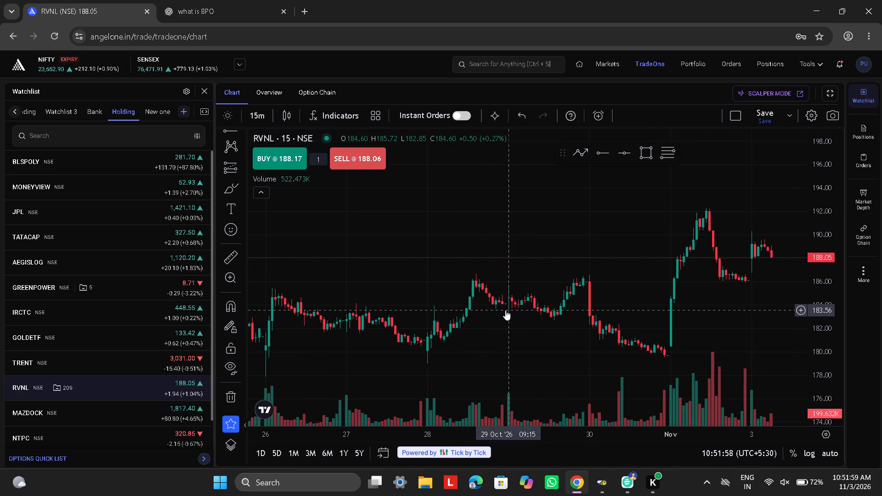
click(599, 151)
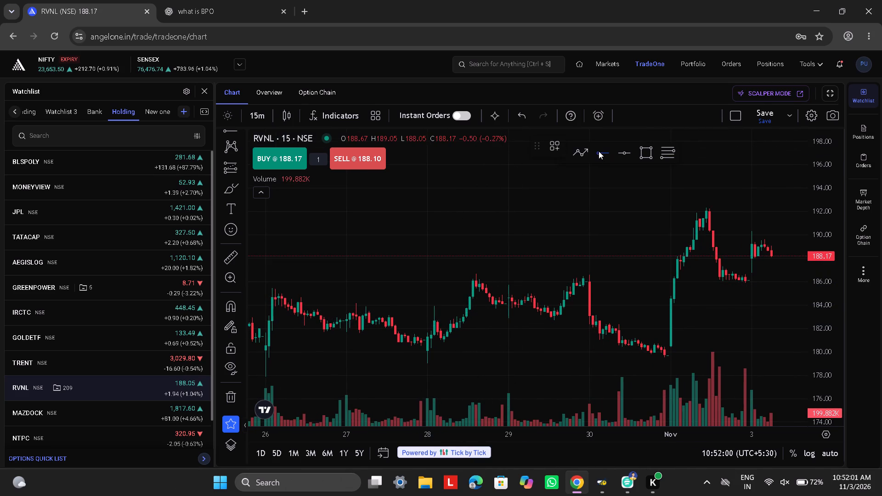
click(500, 317)
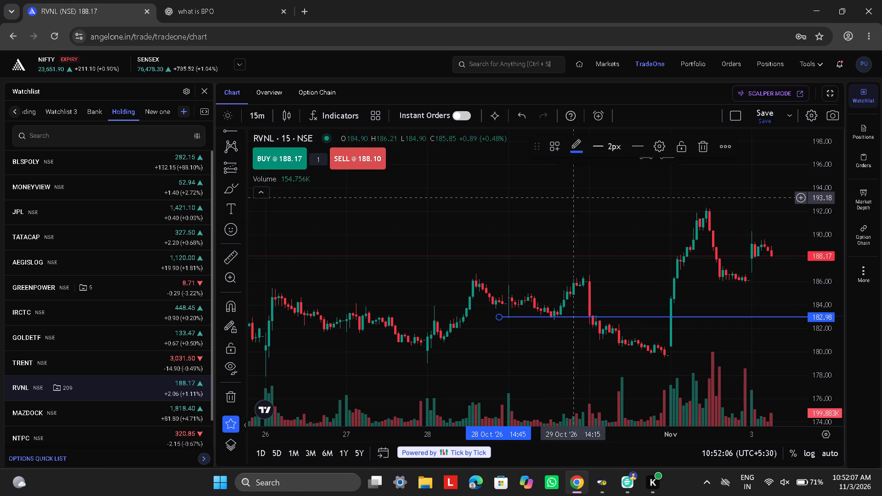
click(552, 187)
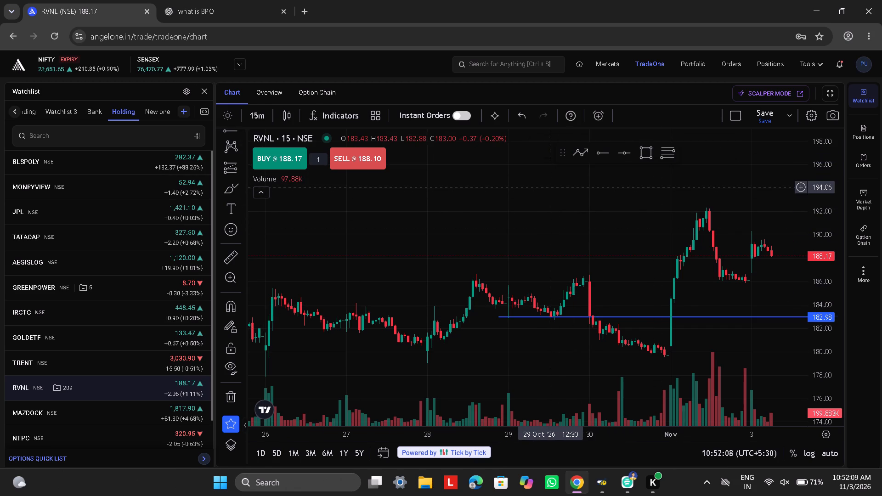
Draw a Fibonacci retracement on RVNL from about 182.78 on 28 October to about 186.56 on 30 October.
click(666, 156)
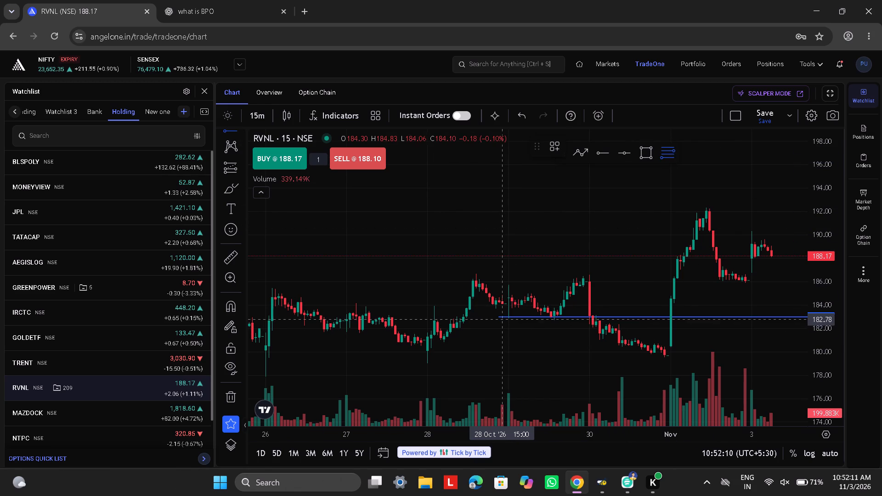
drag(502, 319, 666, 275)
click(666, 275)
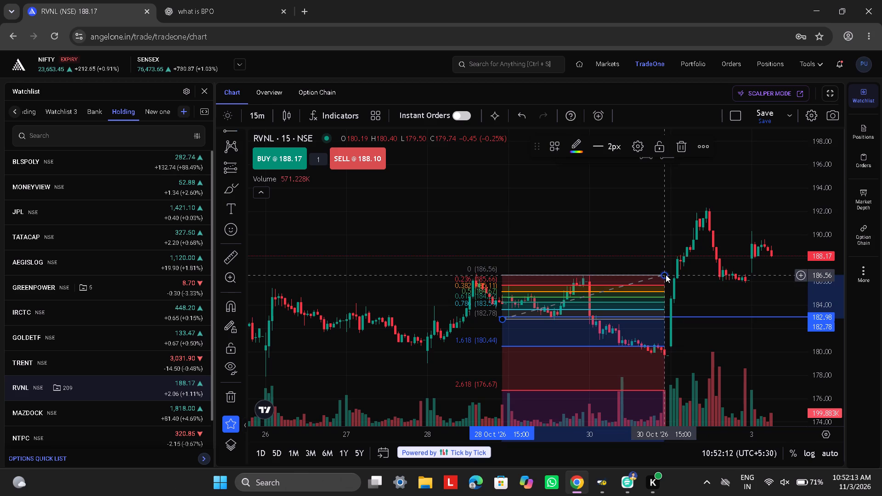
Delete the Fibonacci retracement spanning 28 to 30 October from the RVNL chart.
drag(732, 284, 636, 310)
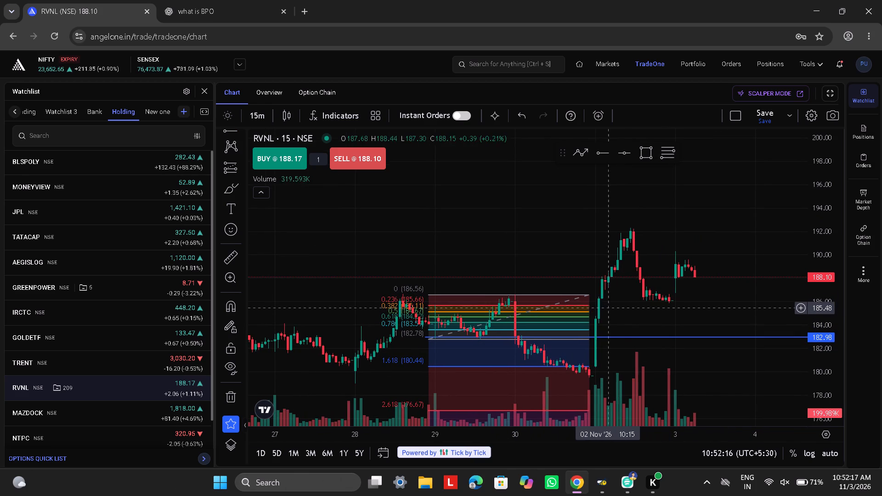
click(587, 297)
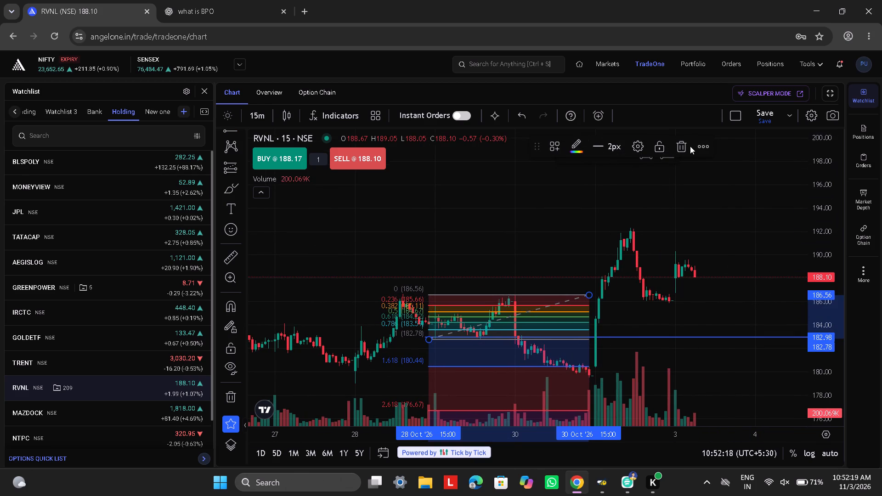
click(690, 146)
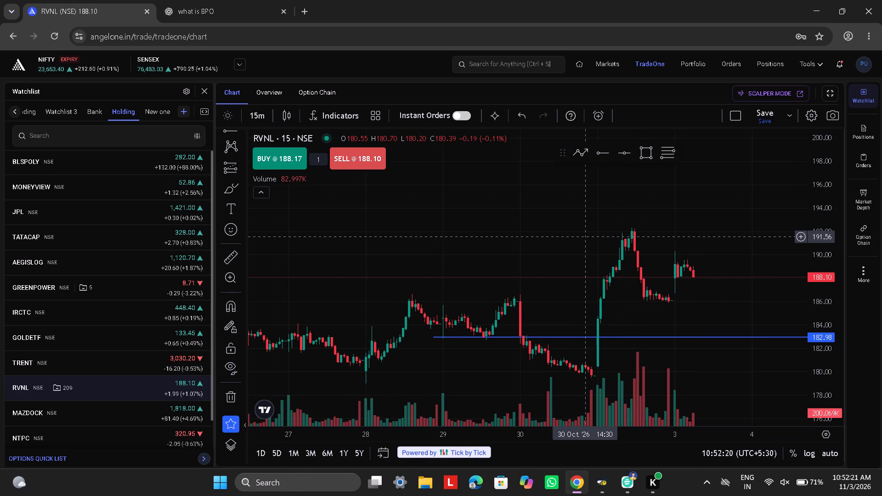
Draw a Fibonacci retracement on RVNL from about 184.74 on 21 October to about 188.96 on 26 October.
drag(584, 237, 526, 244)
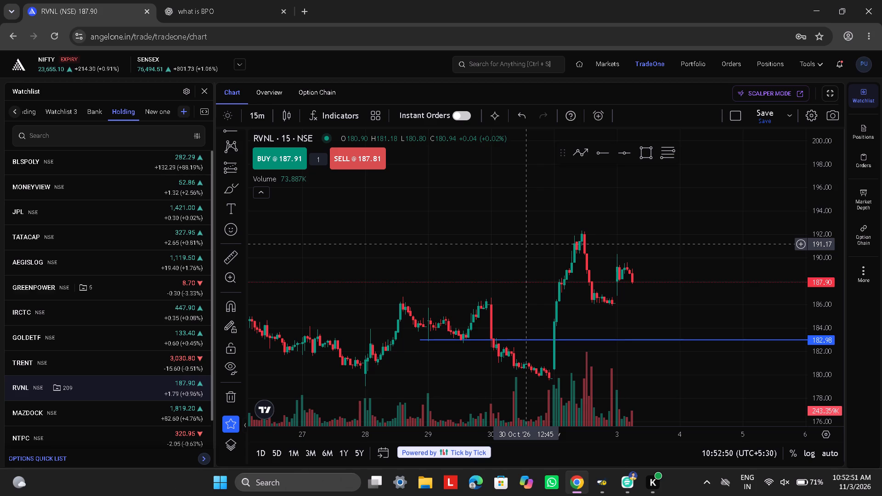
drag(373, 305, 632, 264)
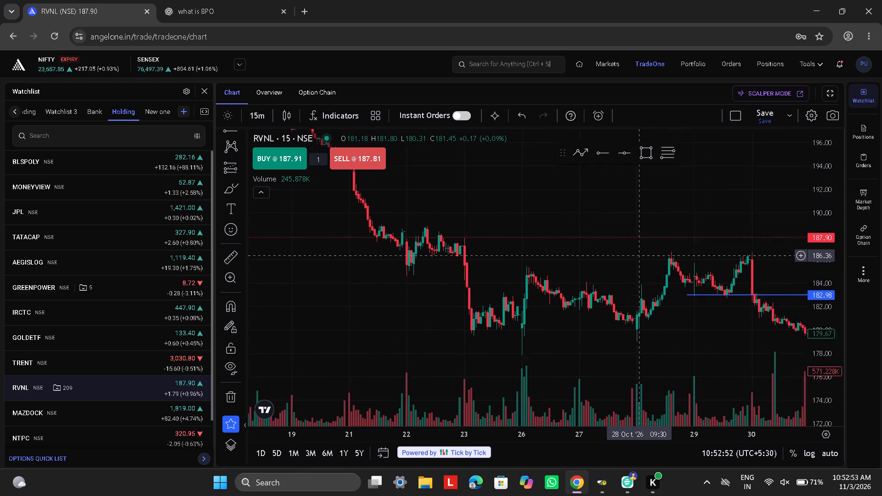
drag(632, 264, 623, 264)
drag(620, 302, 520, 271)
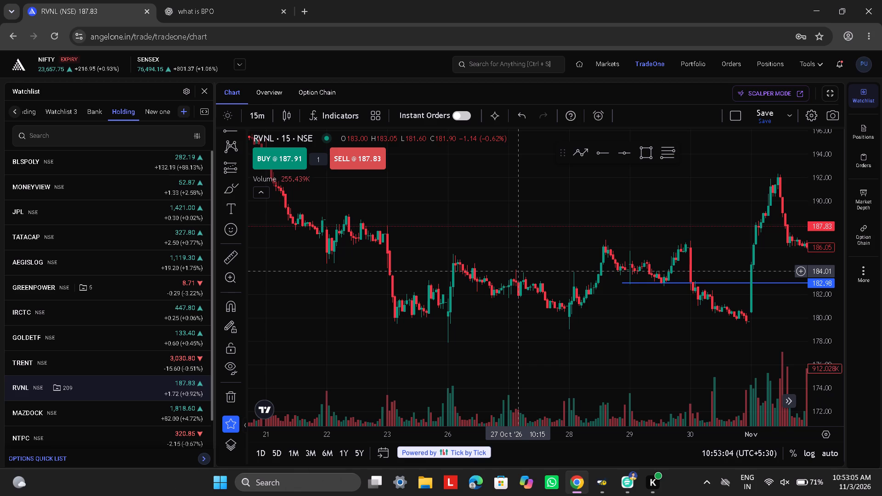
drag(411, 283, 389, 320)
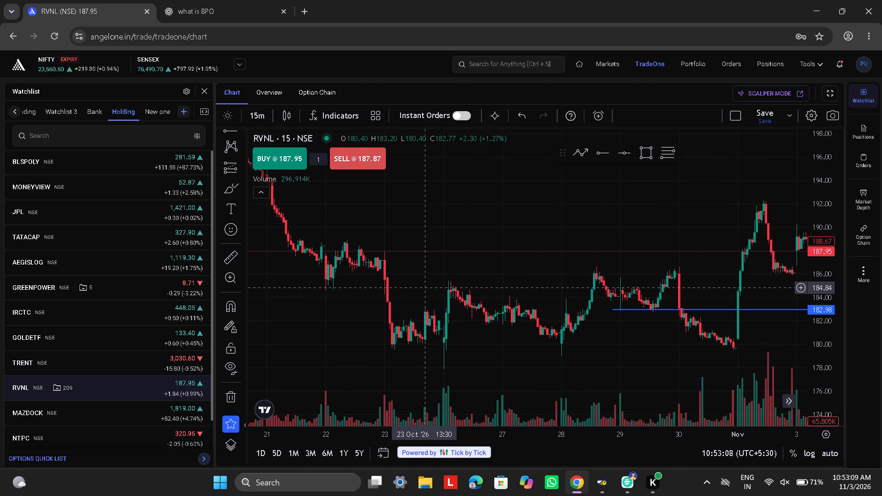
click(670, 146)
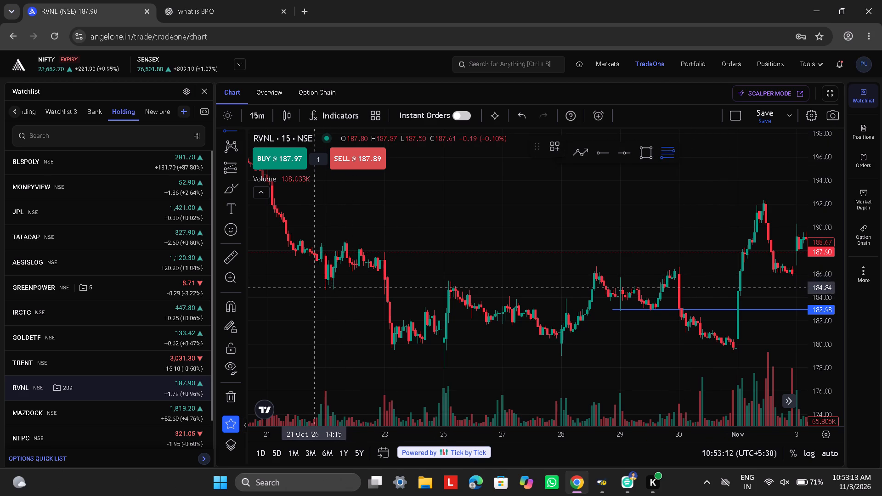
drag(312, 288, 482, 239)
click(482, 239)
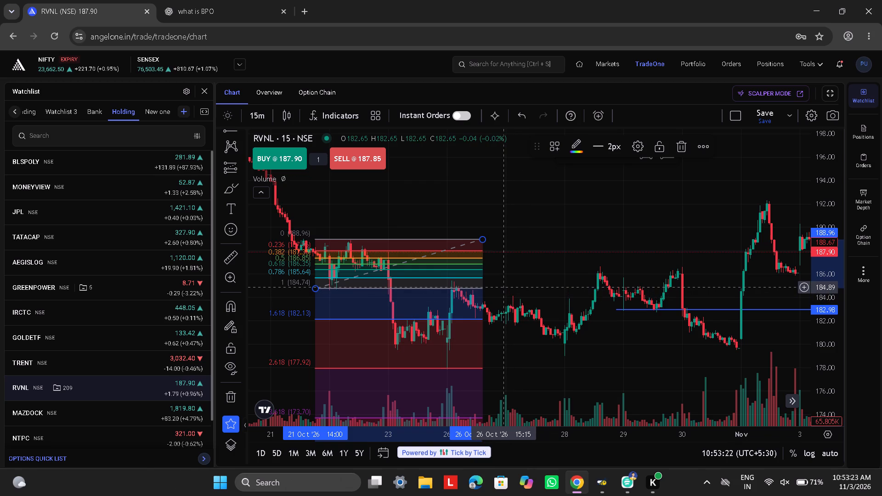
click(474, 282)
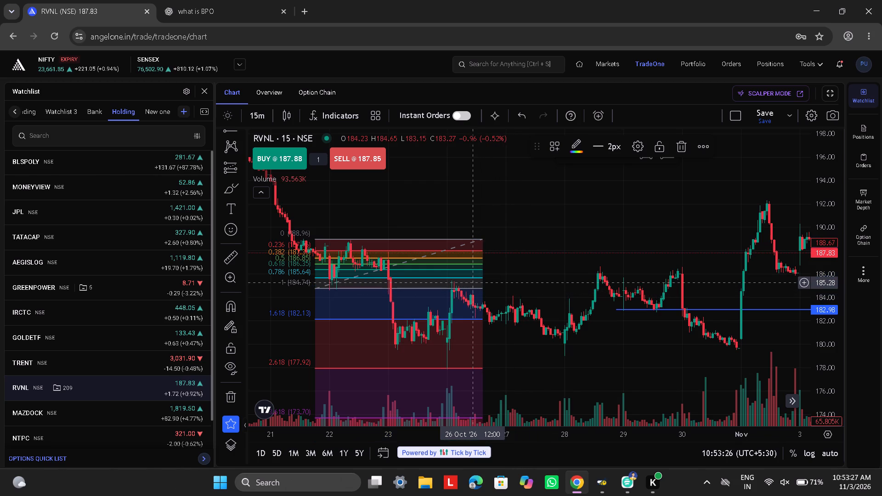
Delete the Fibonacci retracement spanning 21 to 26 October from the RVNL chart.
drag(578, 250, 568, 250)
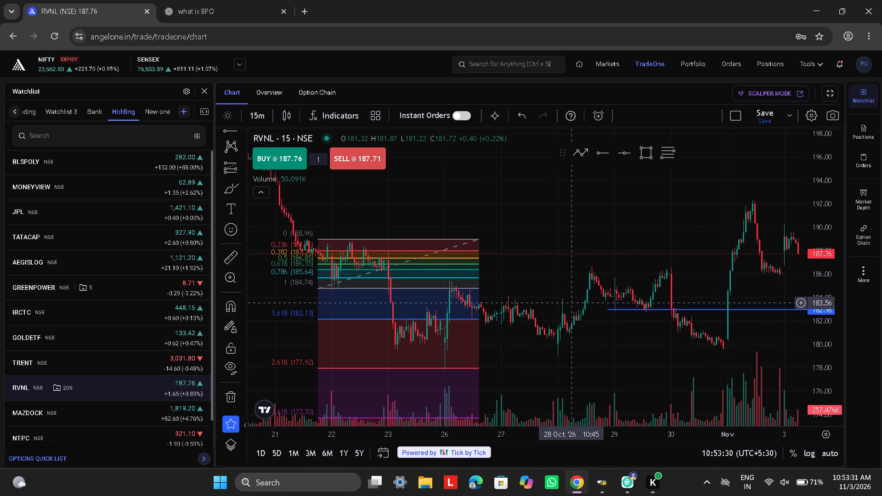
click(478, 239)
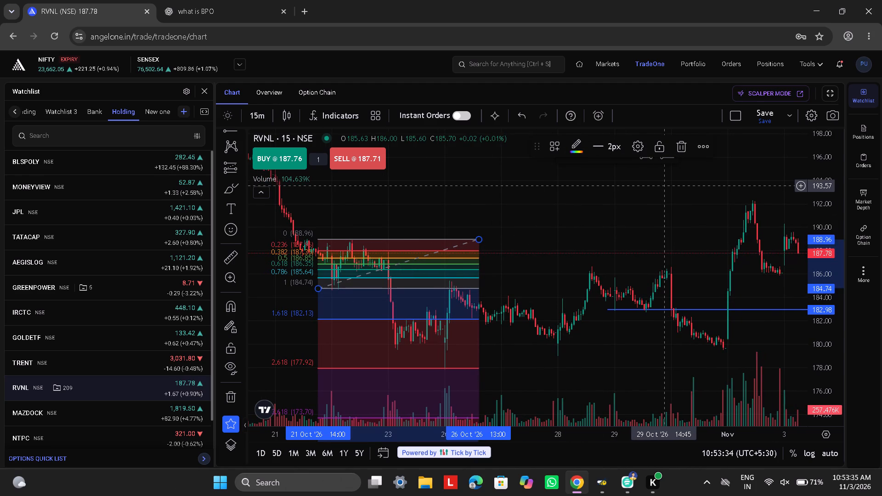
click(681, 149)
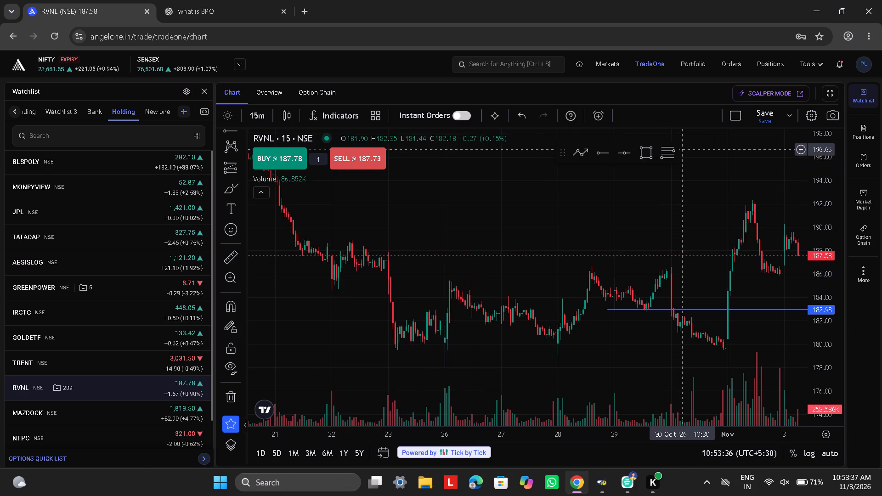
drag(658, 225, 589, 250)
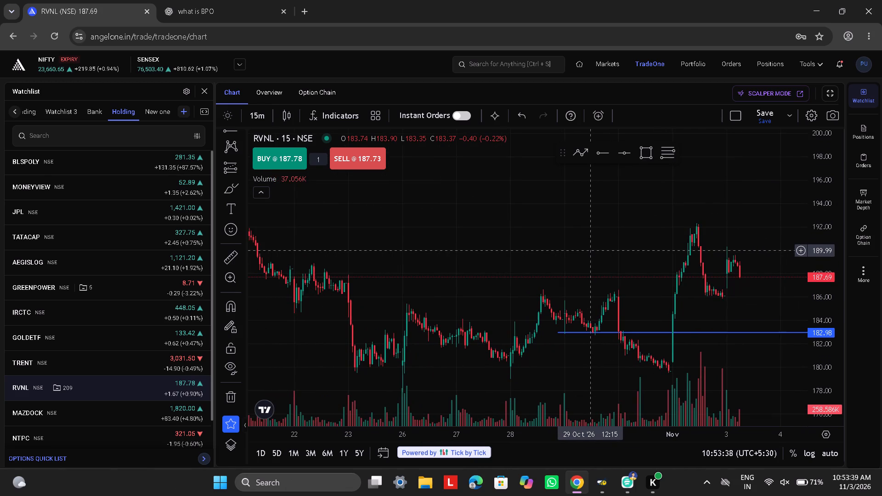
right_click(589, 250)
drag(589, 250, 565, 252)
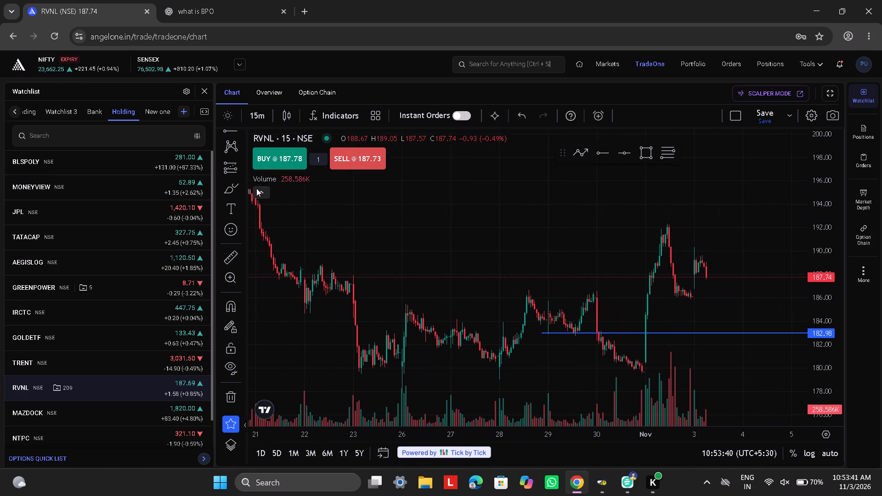
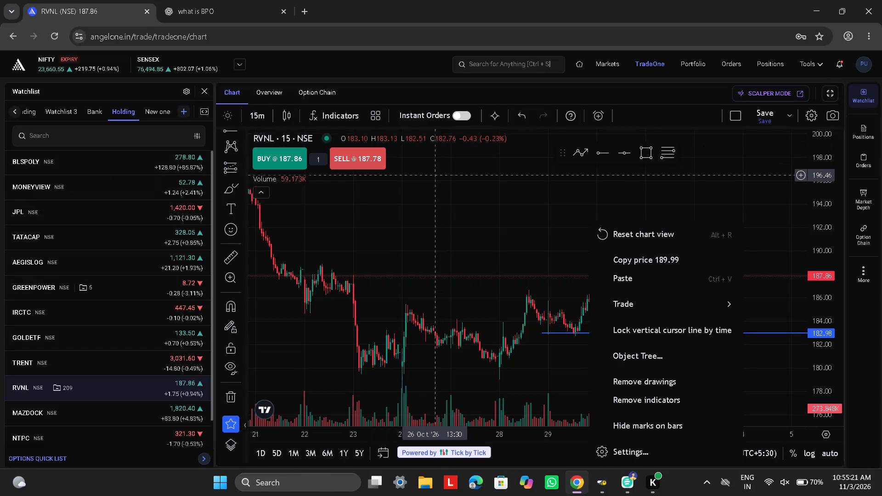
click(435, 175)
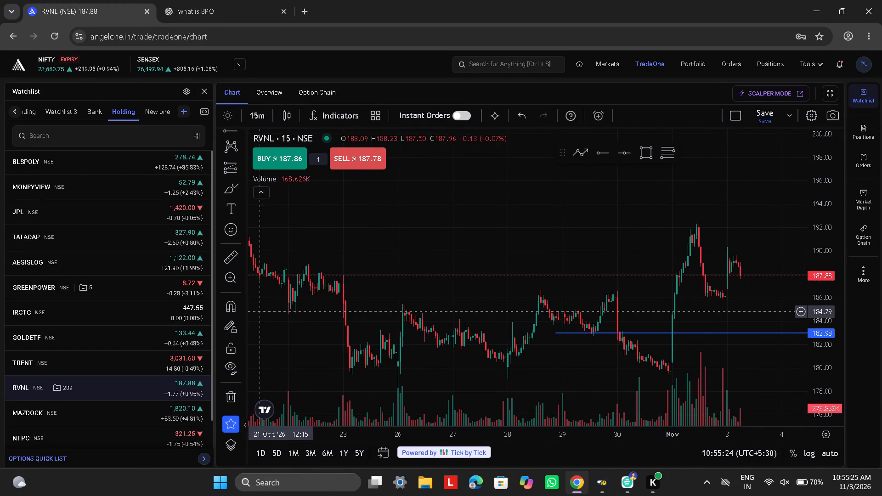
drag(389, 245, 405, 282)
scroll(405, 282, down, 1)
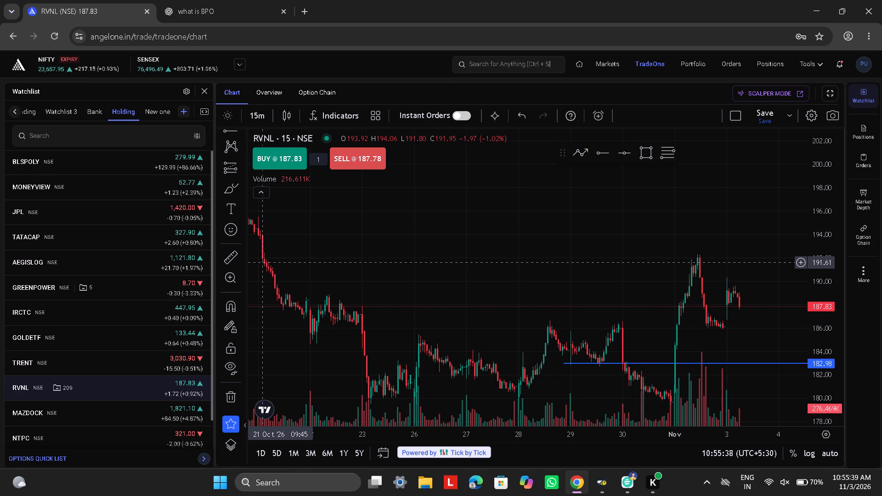
Open the SENSEX 15-minute chart and examine its price swings from 26 October to 3 November.
click(155, 62)
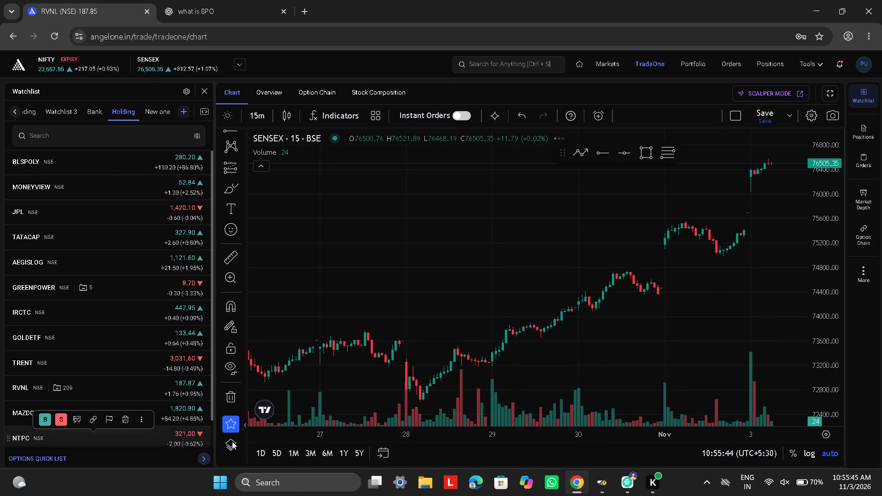
drag(498, 321, 480, 273)
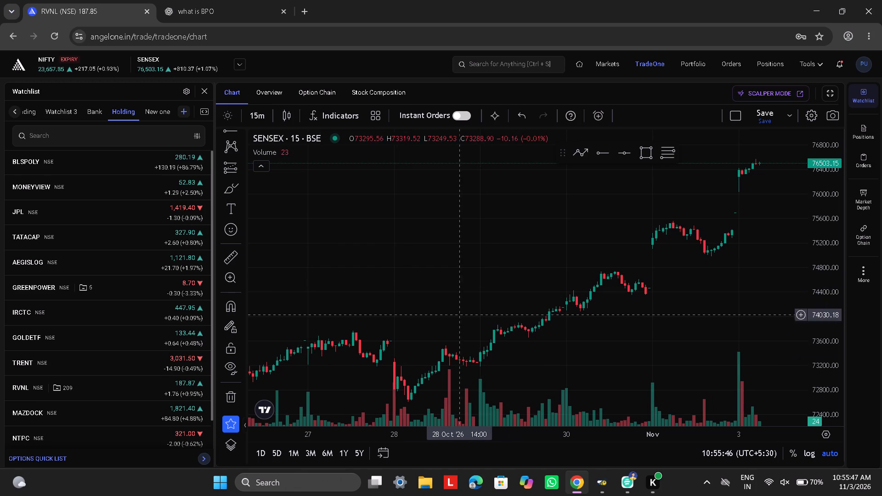
drag(443, 350, 455, 287)
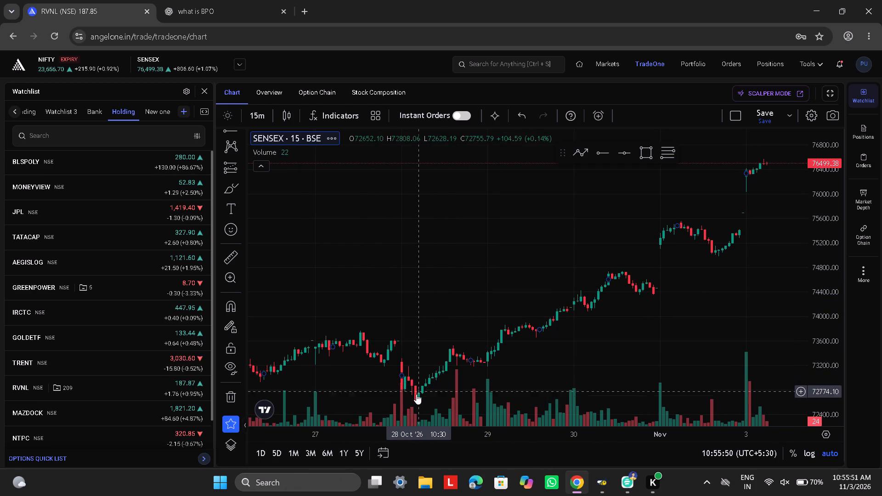
drag(417, 395, 444, 273)
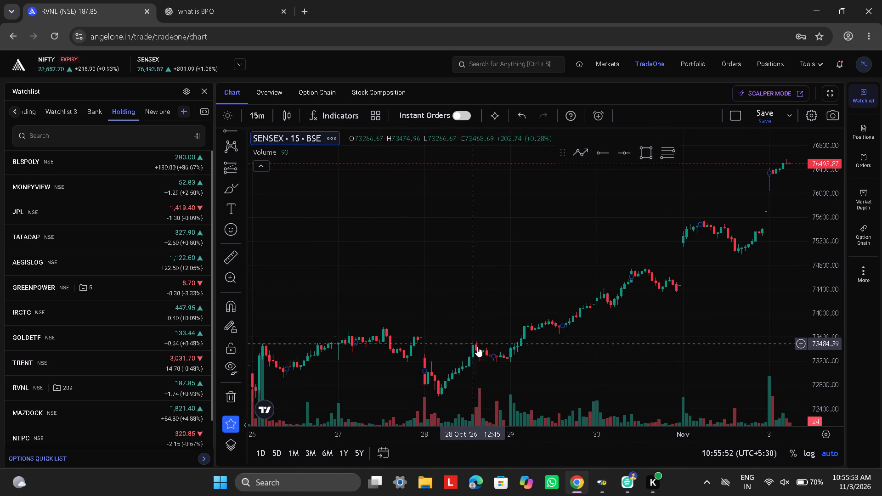
drag(480, 348, 518, 170)
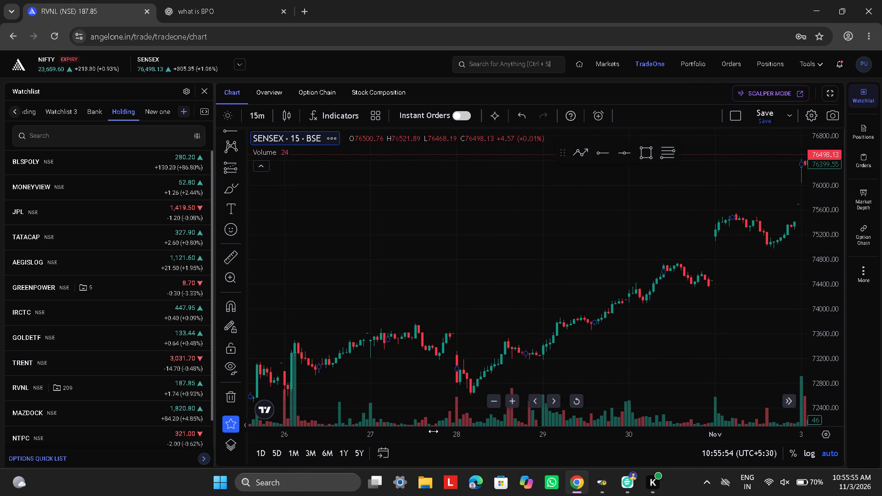
drag(470, 387, 485, 278)
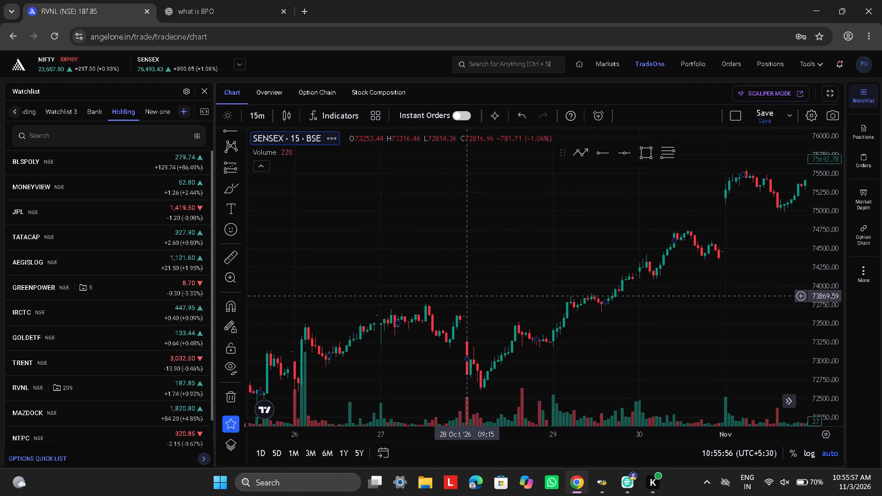
drag(486, 382, 455, 364)
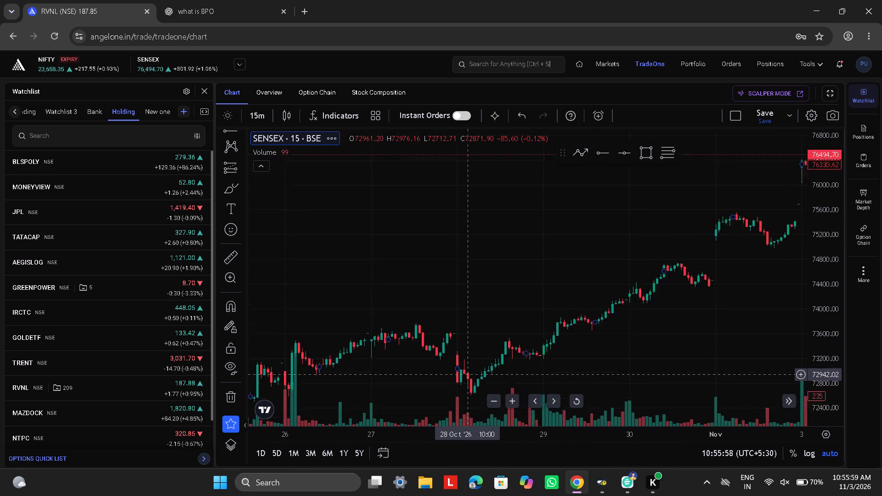
drag(455, 364, 424, 318)
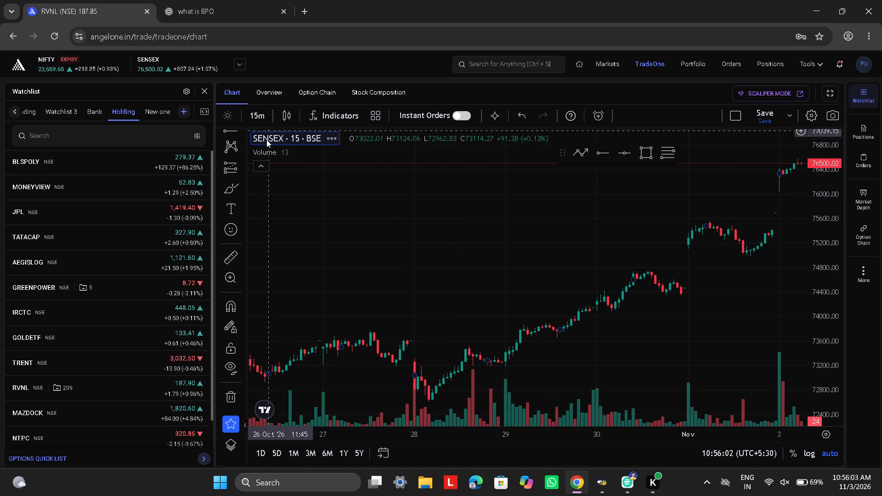
Hide the Volume indicator on the SENSEX chart.
click(289, 155)
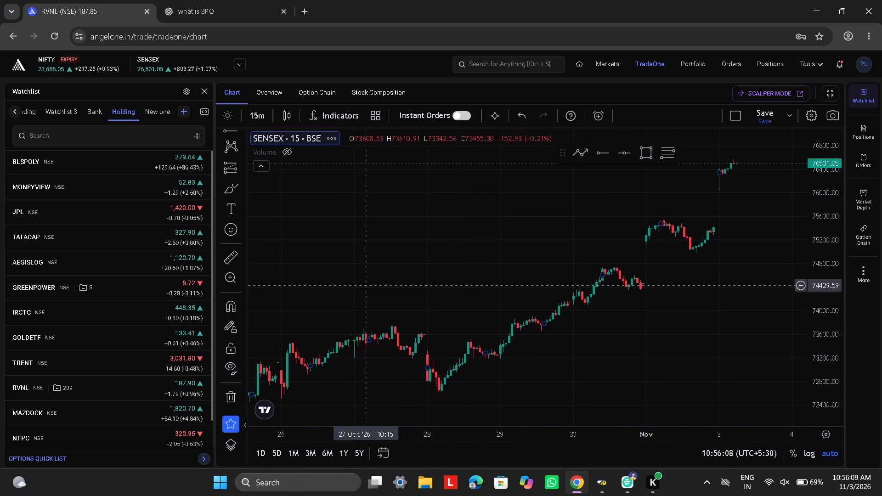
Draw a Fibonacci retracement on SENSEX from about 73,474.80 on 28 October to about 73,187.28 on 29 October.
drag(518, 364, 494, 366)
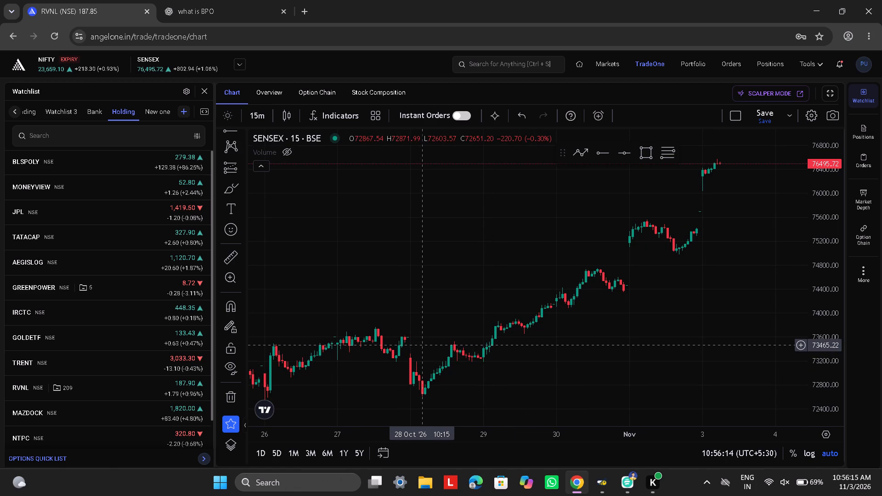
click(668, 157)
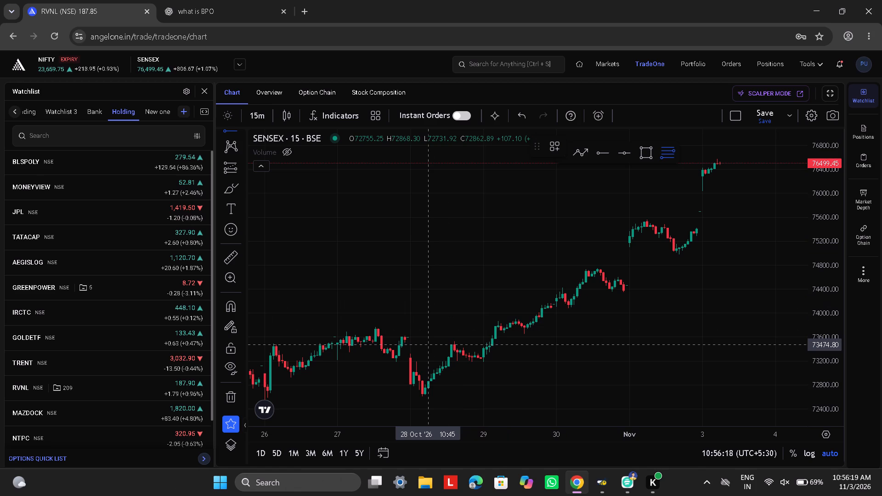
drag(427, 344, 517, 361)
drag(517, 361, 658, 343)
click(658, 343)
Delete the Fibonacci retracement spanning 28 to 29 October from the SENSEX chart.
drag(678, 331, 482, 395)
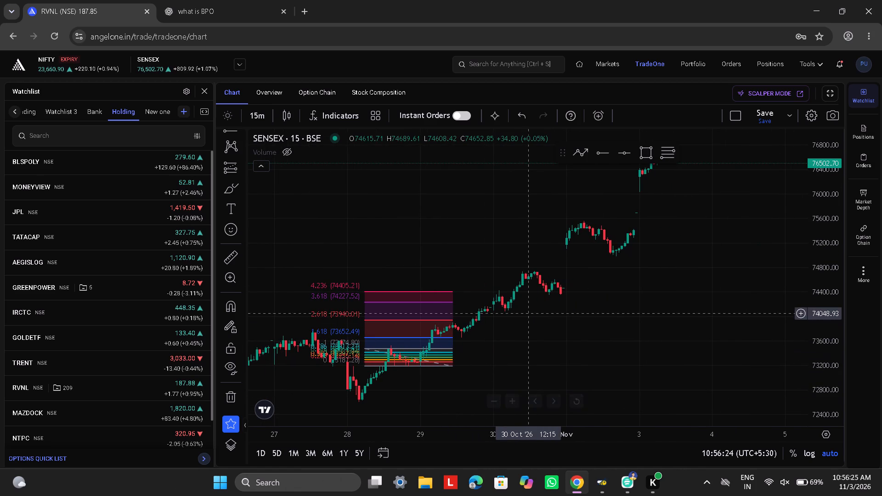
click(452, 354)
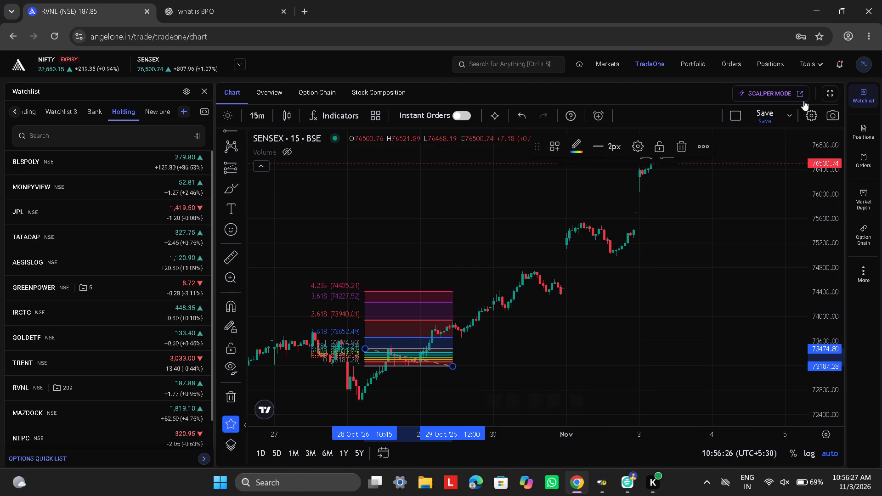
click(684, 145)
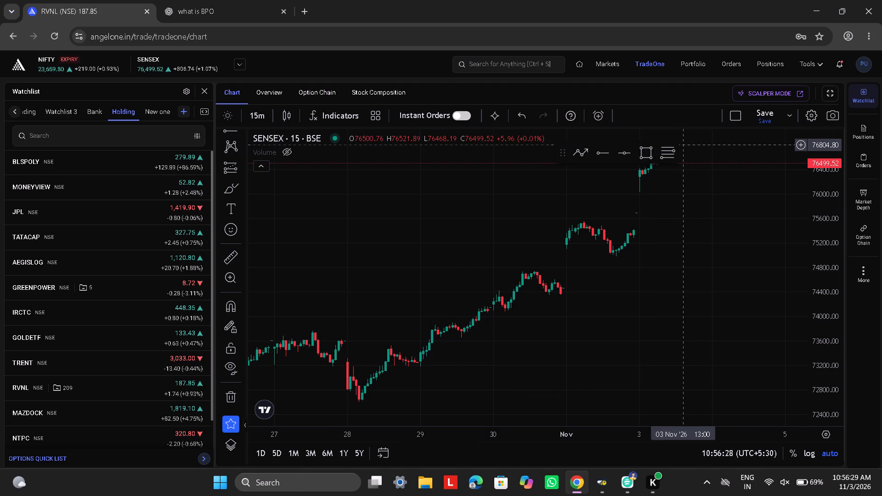
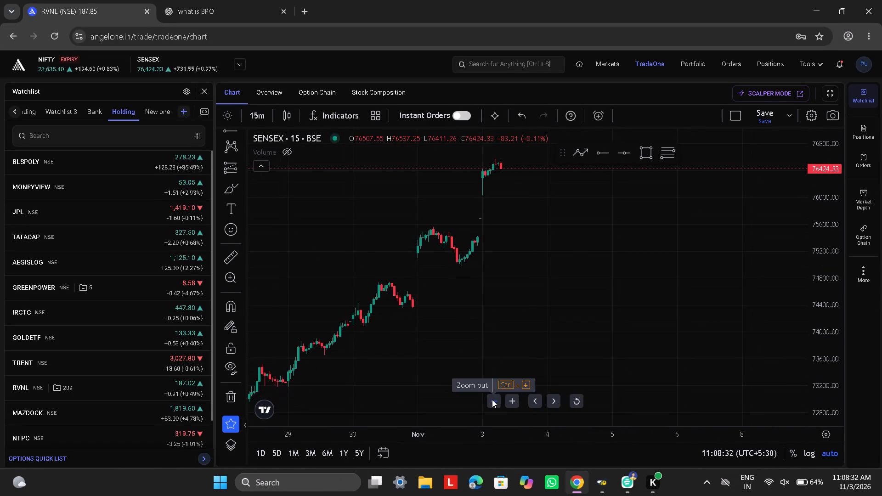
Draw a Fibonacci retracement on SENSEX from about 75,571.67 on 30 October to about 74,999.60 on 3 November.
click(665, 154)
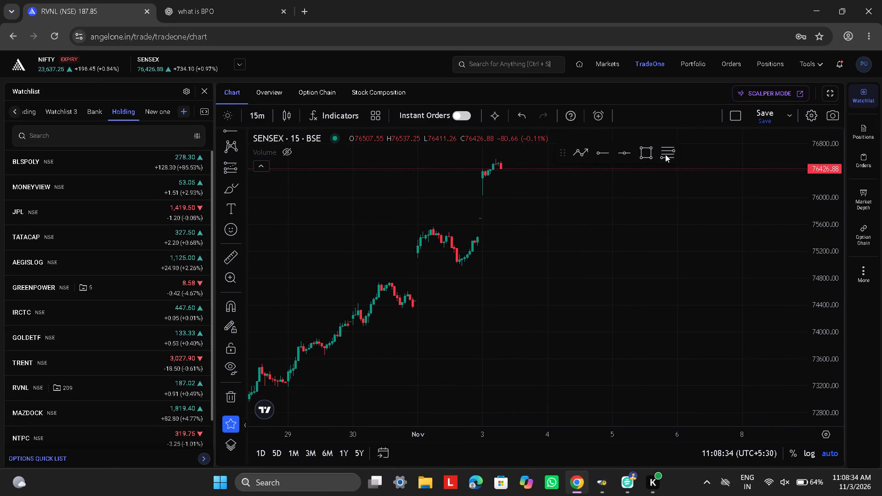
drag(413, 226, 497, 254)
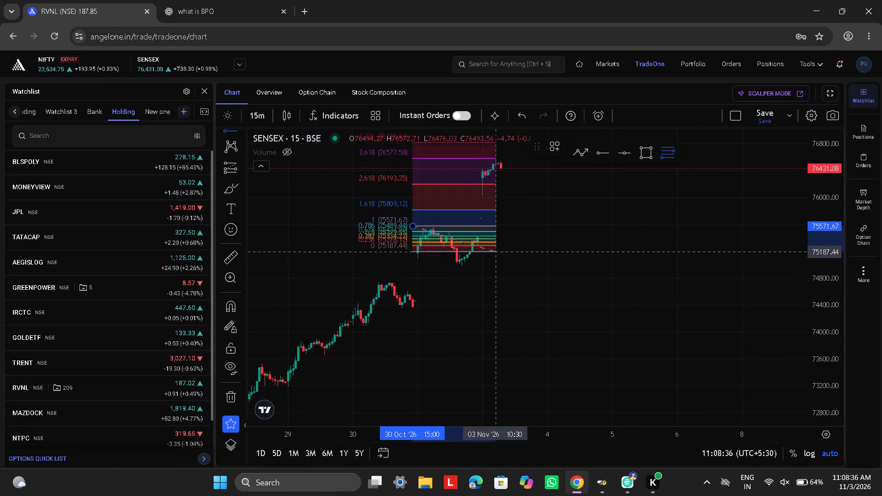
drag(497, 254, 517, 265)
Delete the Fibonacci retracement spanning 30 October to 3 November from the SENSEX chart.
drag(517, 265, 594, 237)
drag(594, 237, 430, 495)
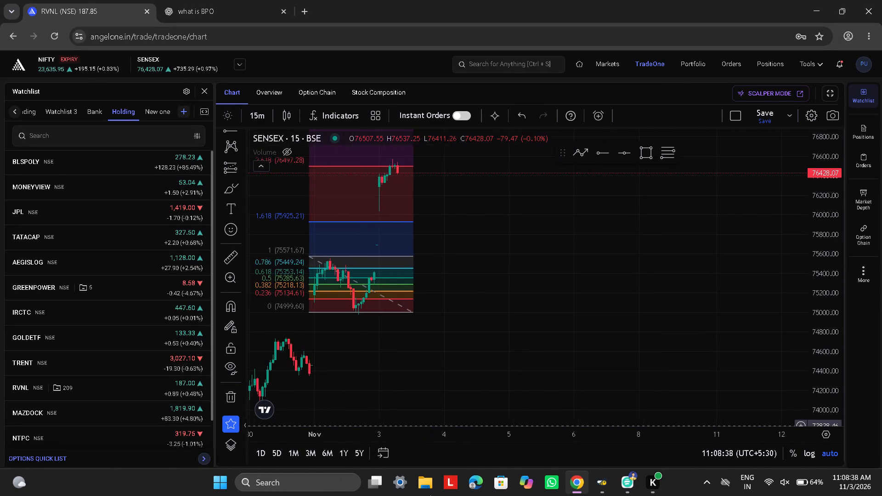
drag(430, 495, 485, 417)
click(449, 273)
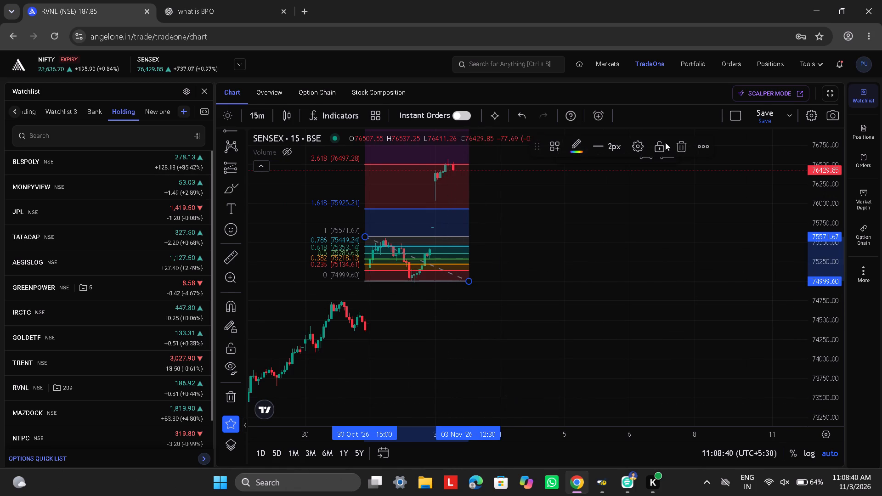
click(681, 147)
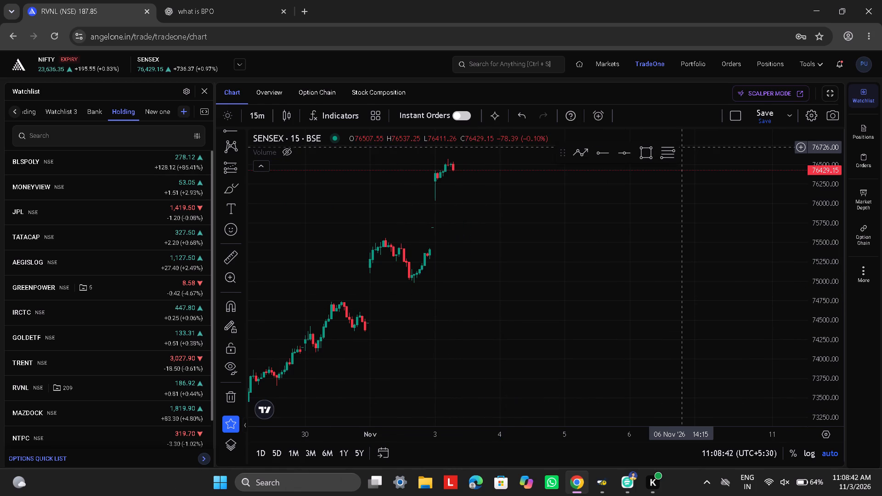